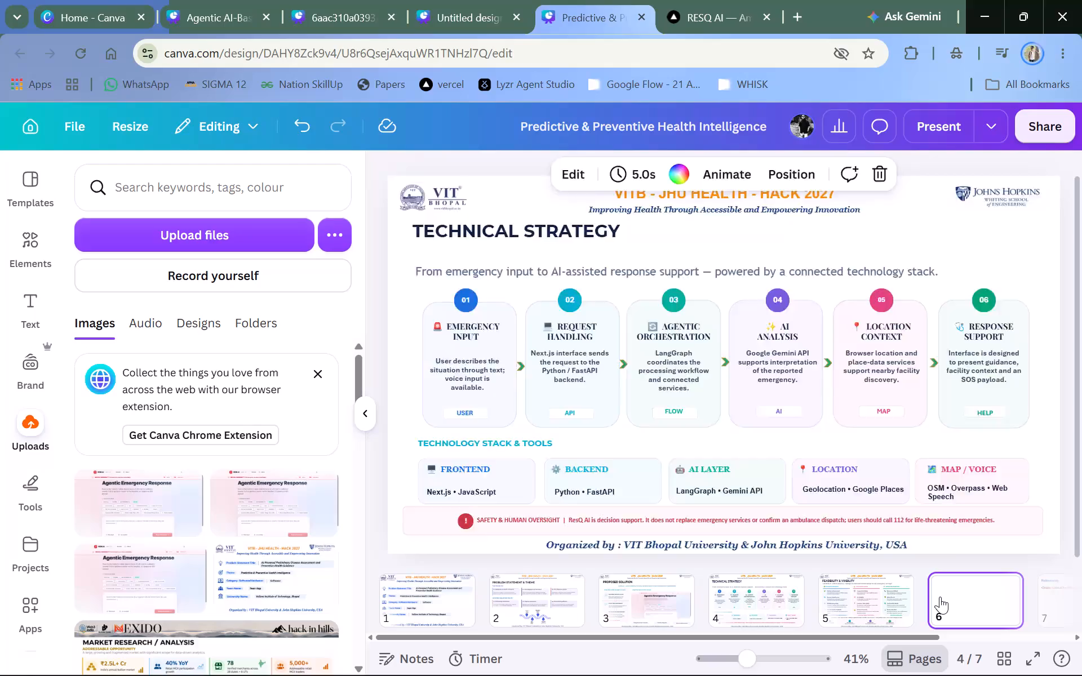
Upload the RESQ_AI_Impacts presentation file from the Downloads folder to the design's uploads.
{"action": "double_click", "coordinate": [228, 229]}
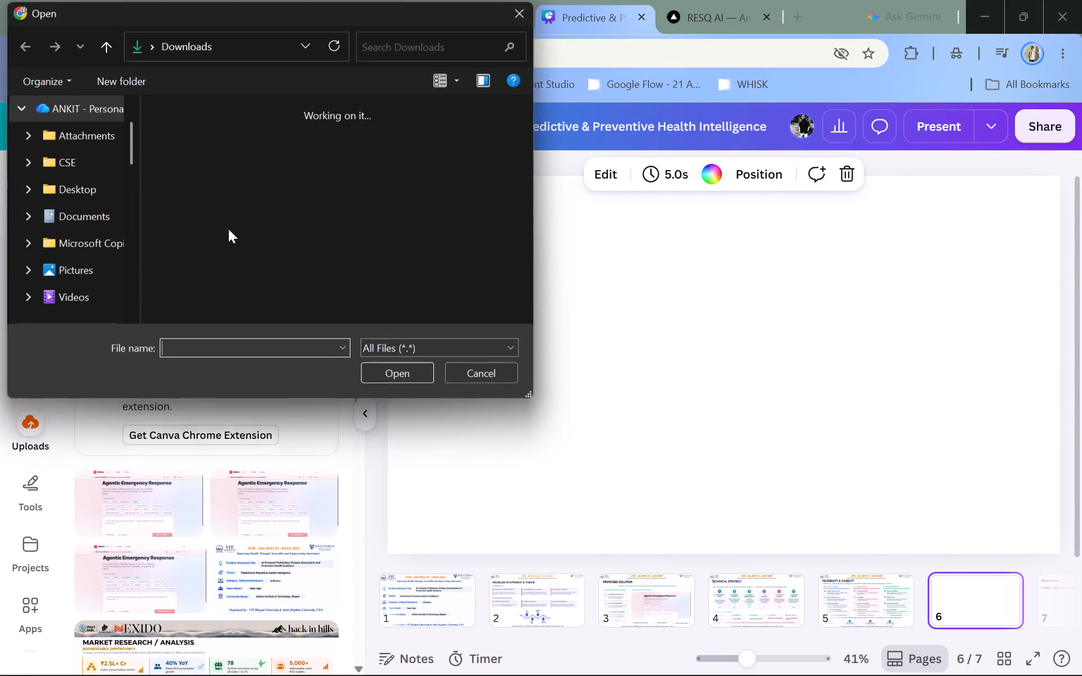
{"action": "left_click", "coordinate": [232, 130]}
{"action": "left_click", "coordinate": [385, 368]}
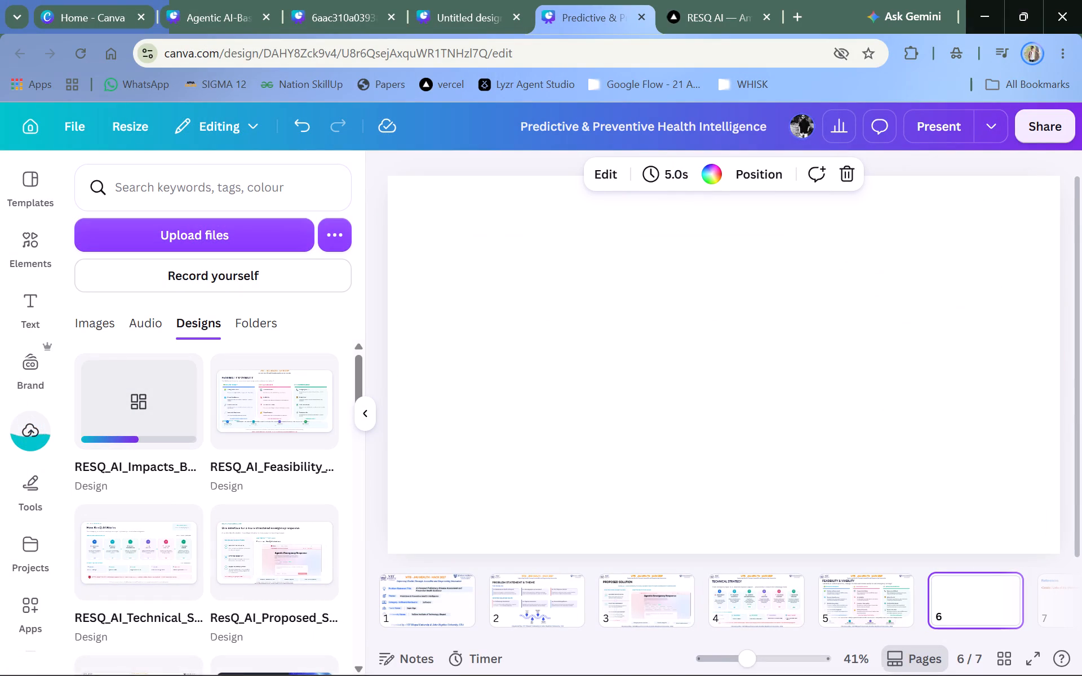
Switch to YouTube Music, skip ahead to the song Tenu Lehenga, and return to the presentation.
{"action": "left_click", "coordinate": [592, 659]}
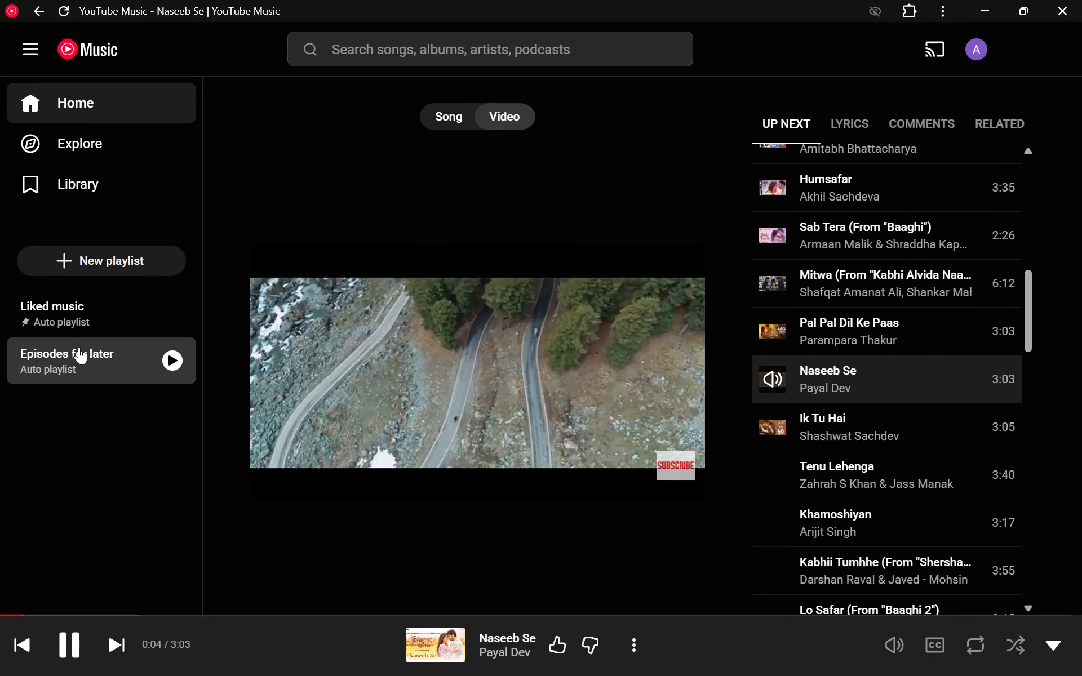
{"action": "double_click", "coordinate": [119, 641]}
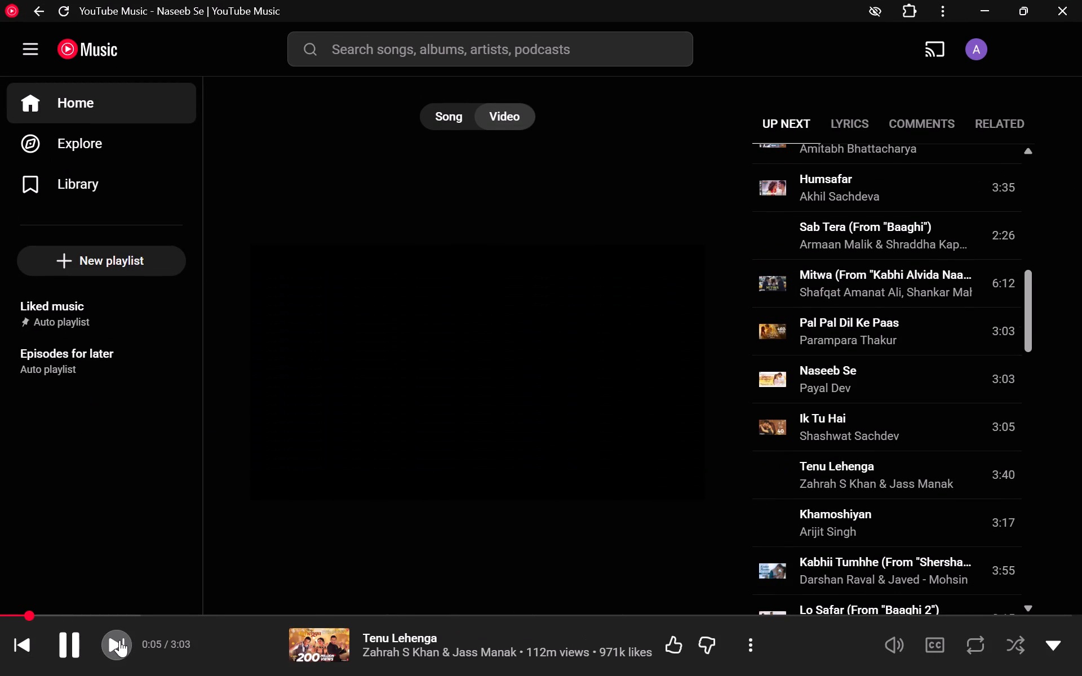
{"action": "left_click", "coordinate": [995, 2]}
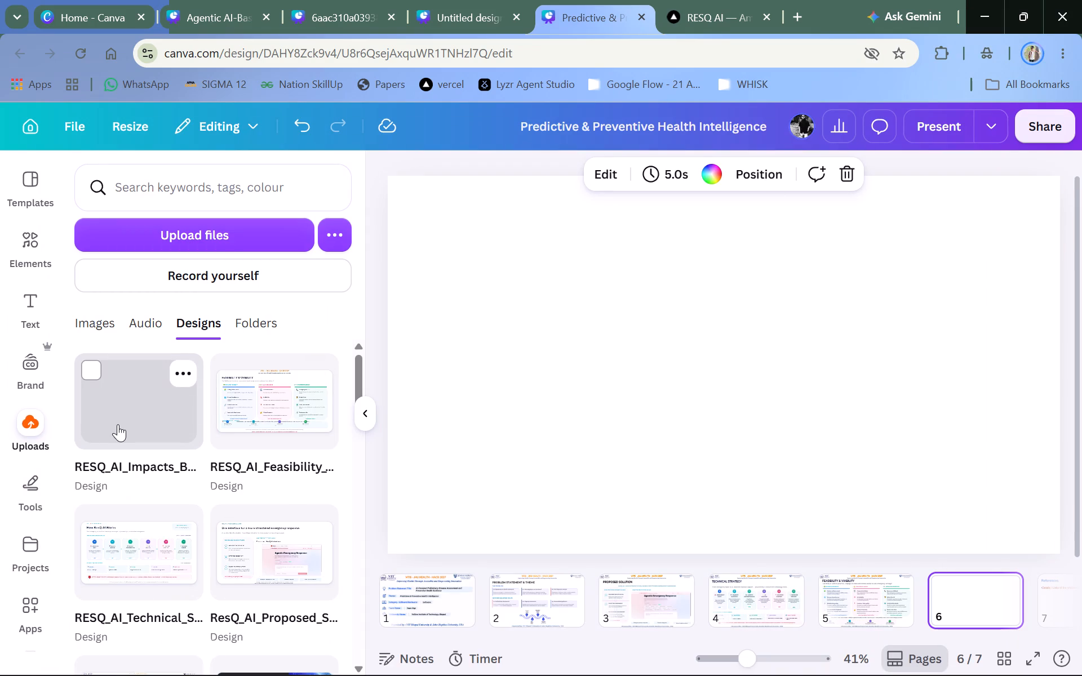
Apply the newly uploaded RESQ_AI_Impacts design to blank page 6, undoing any repeated application.
{"action": "triple_click", "coordinate": [120, 424]}
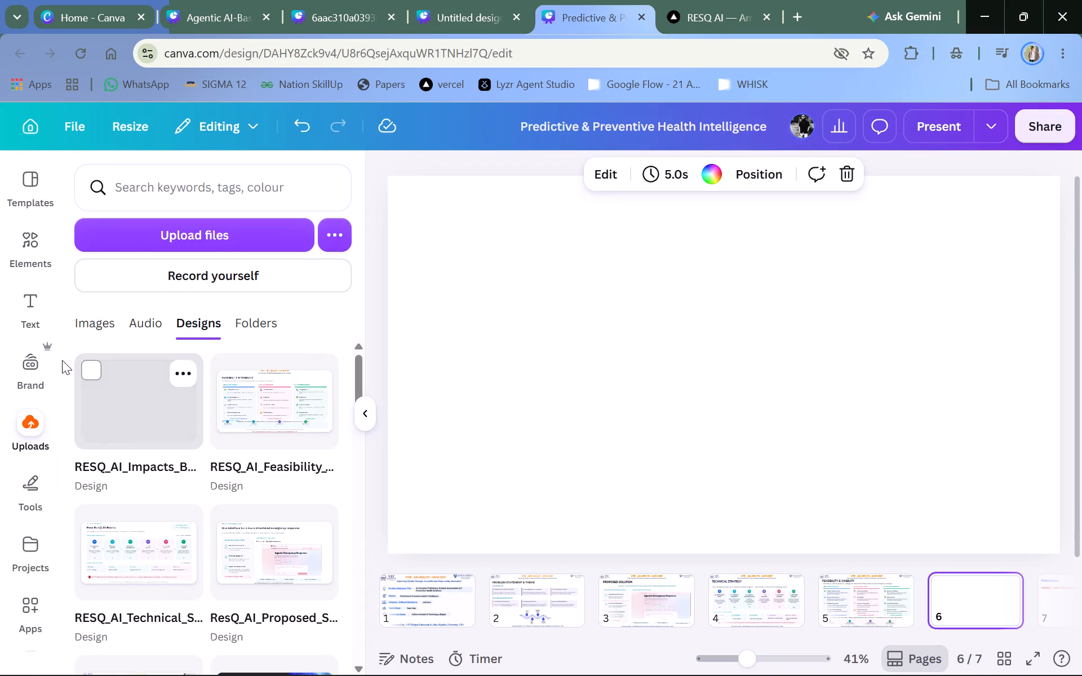
{"action": "triple_click", "coordinate": [87, 372]}
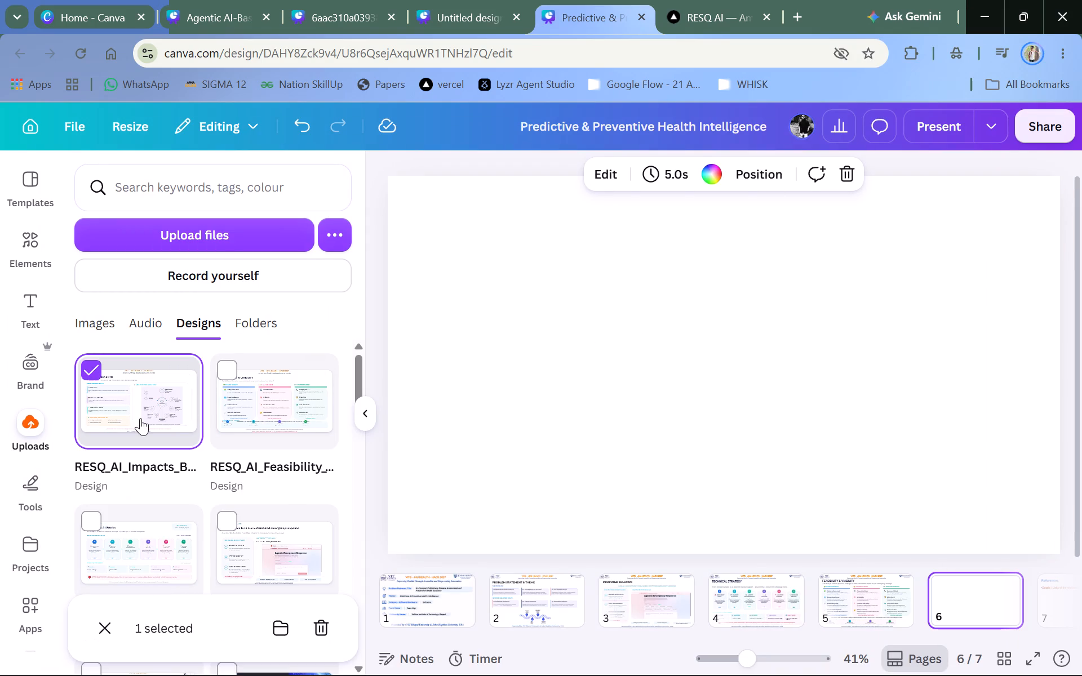
{"action": "triple_click", "coordinate": [140, 418]}
{"action": "left_click", "coordinate": [140, 418]}
{"action": "left_click", "coordinate": [140, 418]}
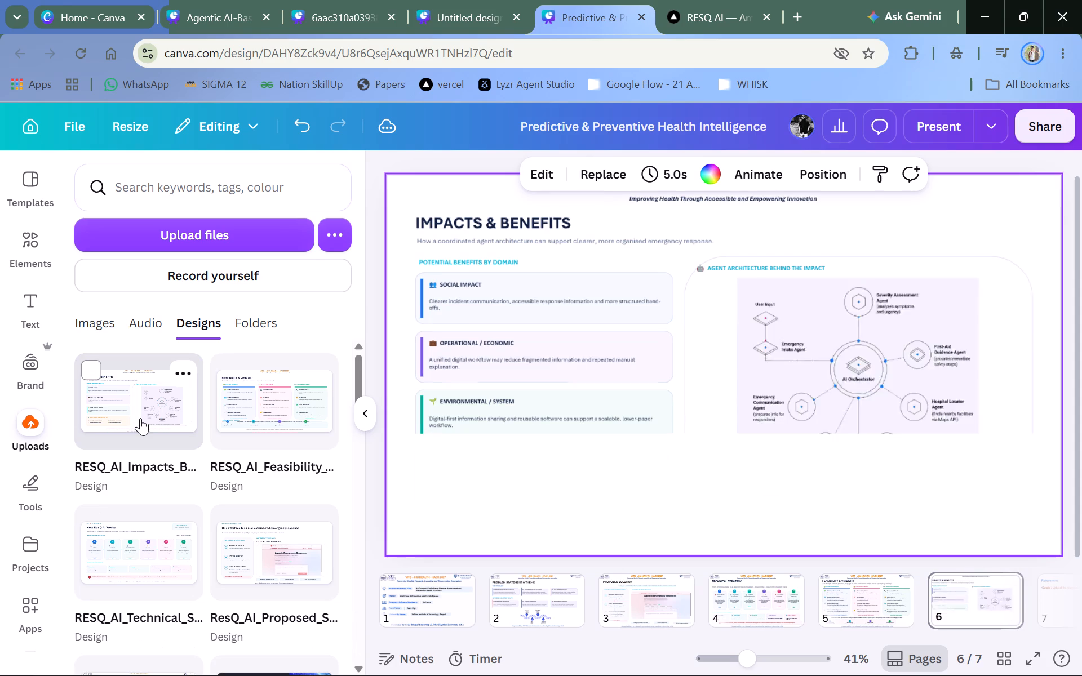
{"action": "left_click", "coordinate": [152, 422]}
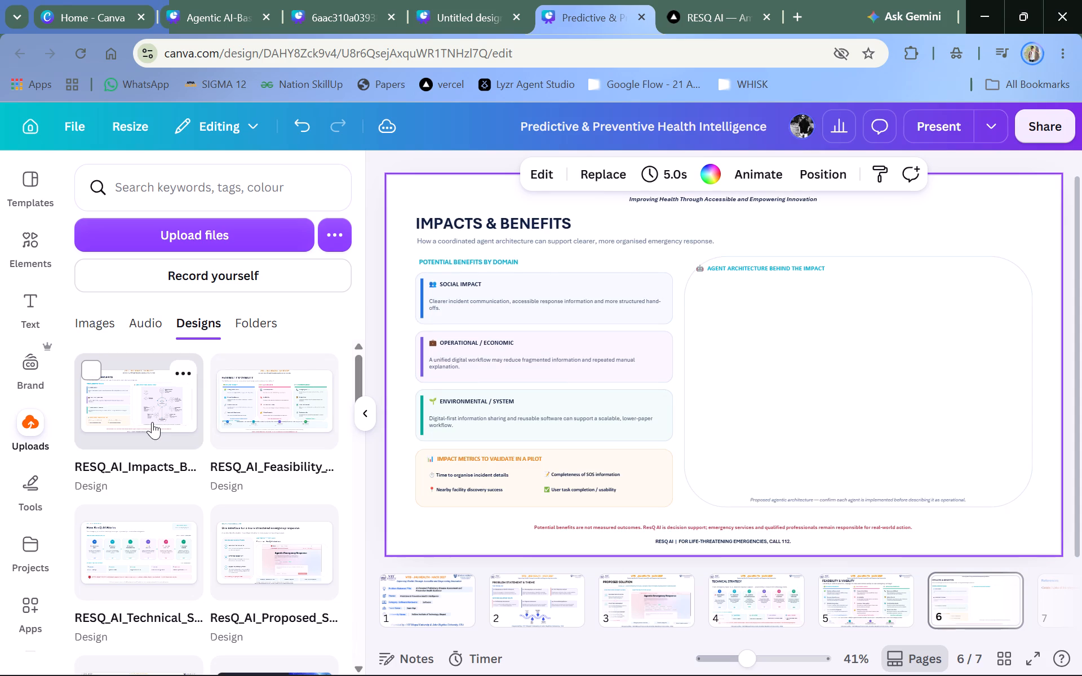
{"action": "left_click", "coordinate": [312, 127]}
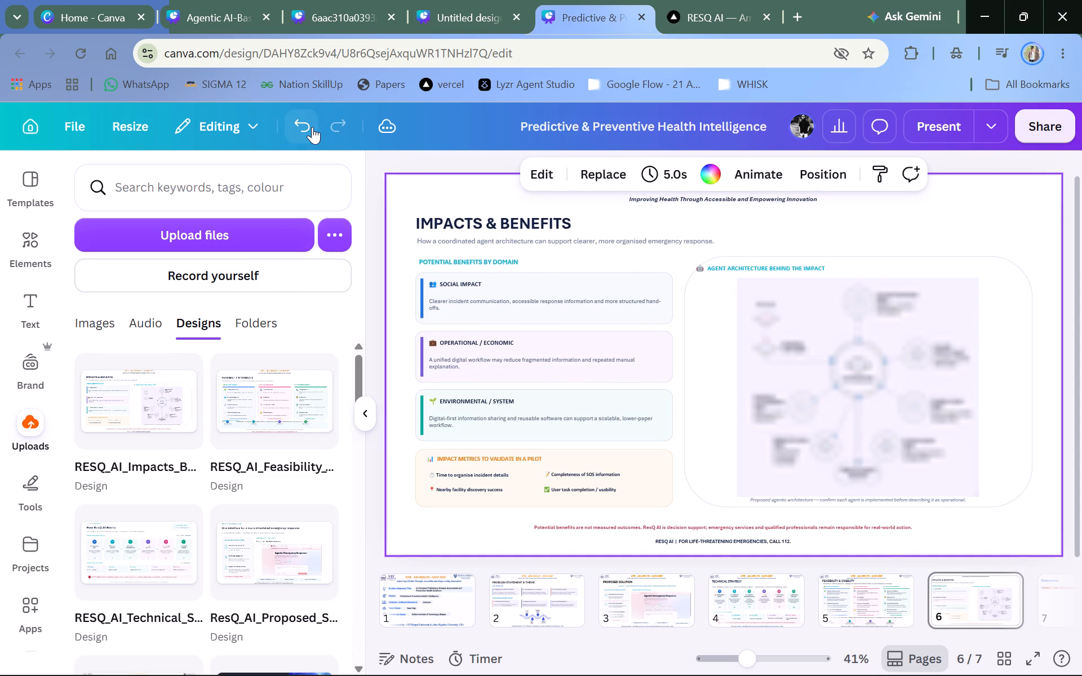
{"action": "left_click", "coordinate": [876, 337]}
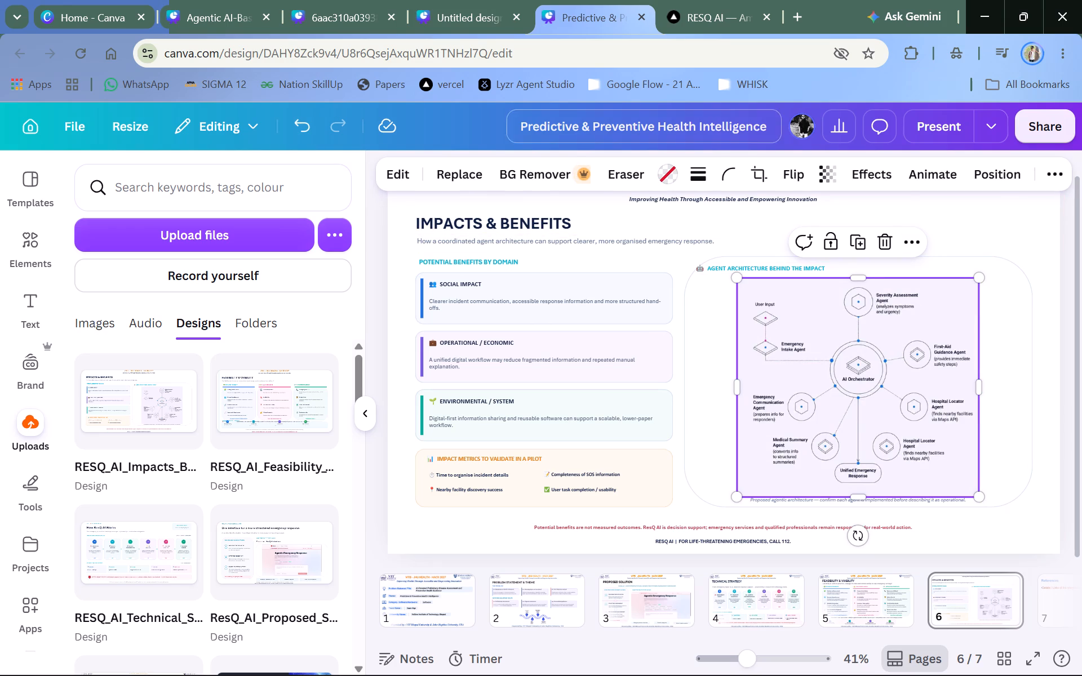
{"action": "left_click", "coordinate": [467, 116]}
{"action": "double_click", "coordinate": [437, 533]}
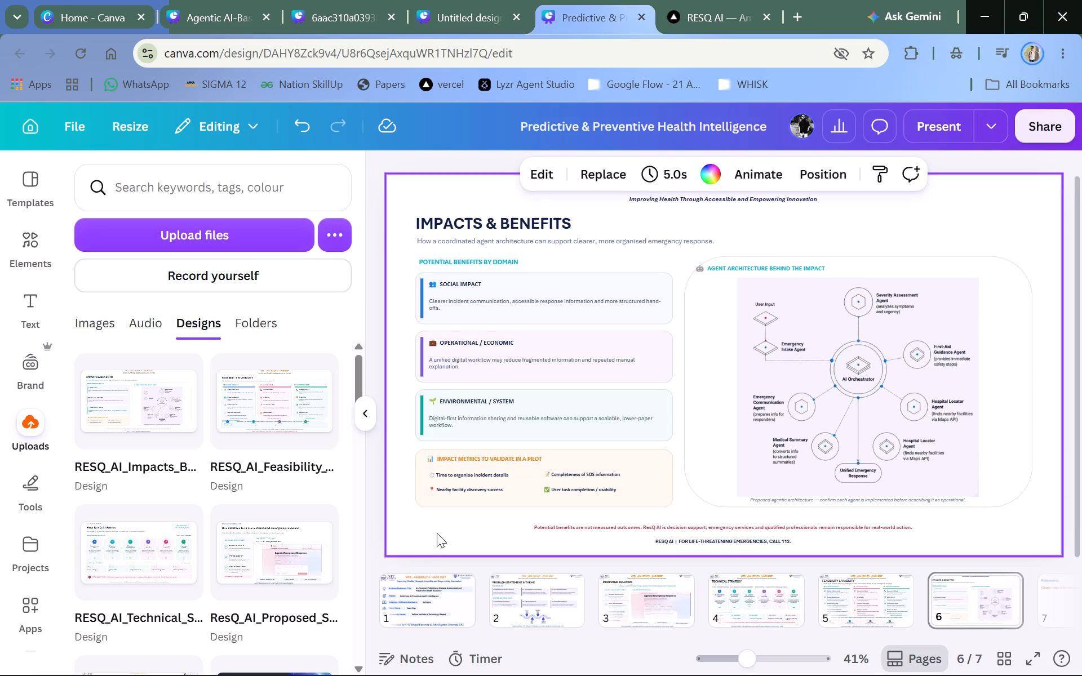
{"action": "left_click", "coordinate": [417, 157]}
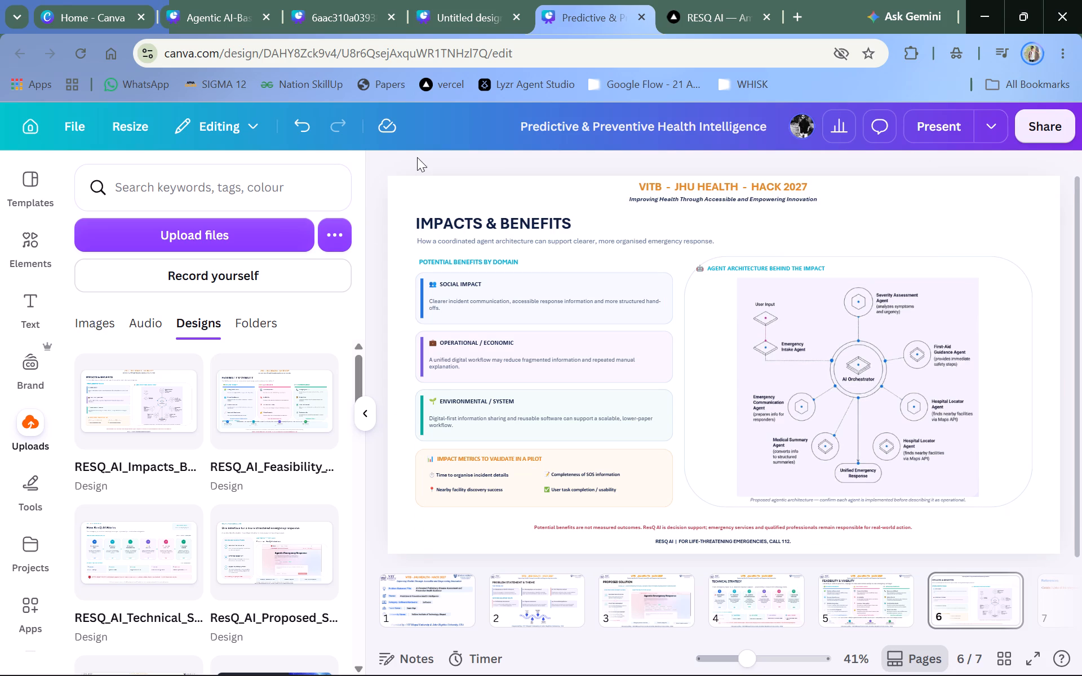
Delete the "Improving Health Through Accessible and Empowering Innovation" subtitle and the "VITB - JHU HEALTH - HACK 2027" heading from page 6.
{"action": "double_click", "coordinate": [646, 183]}
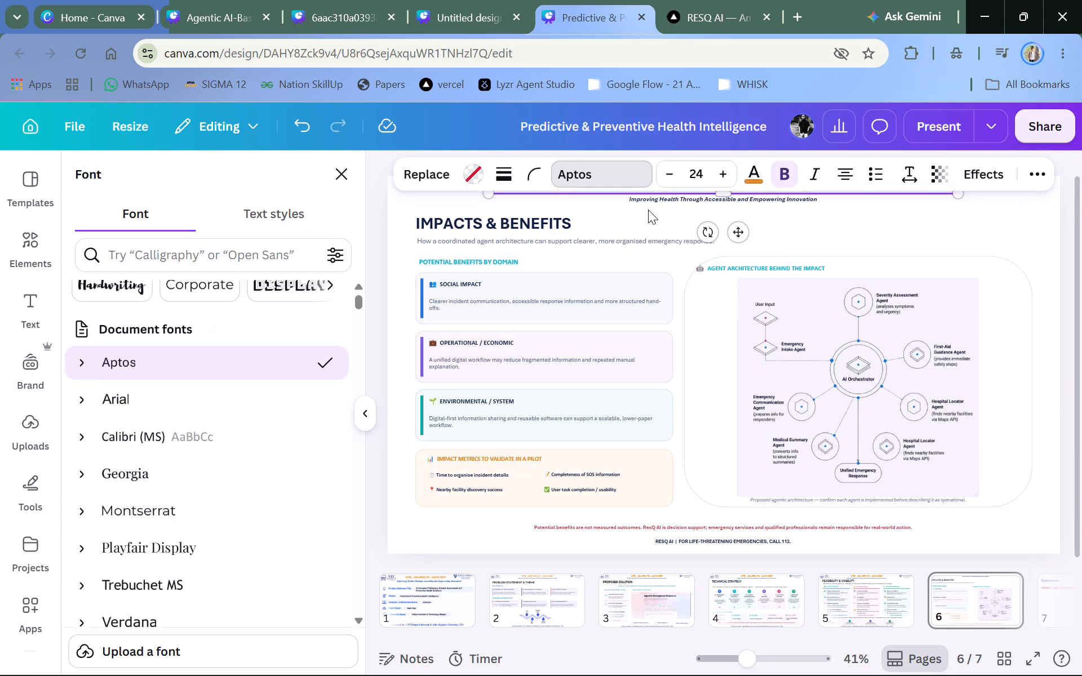
{"action": "left_click", "coordinate": [637, 202]}
{"action": "key", "text": "BackSpace"}
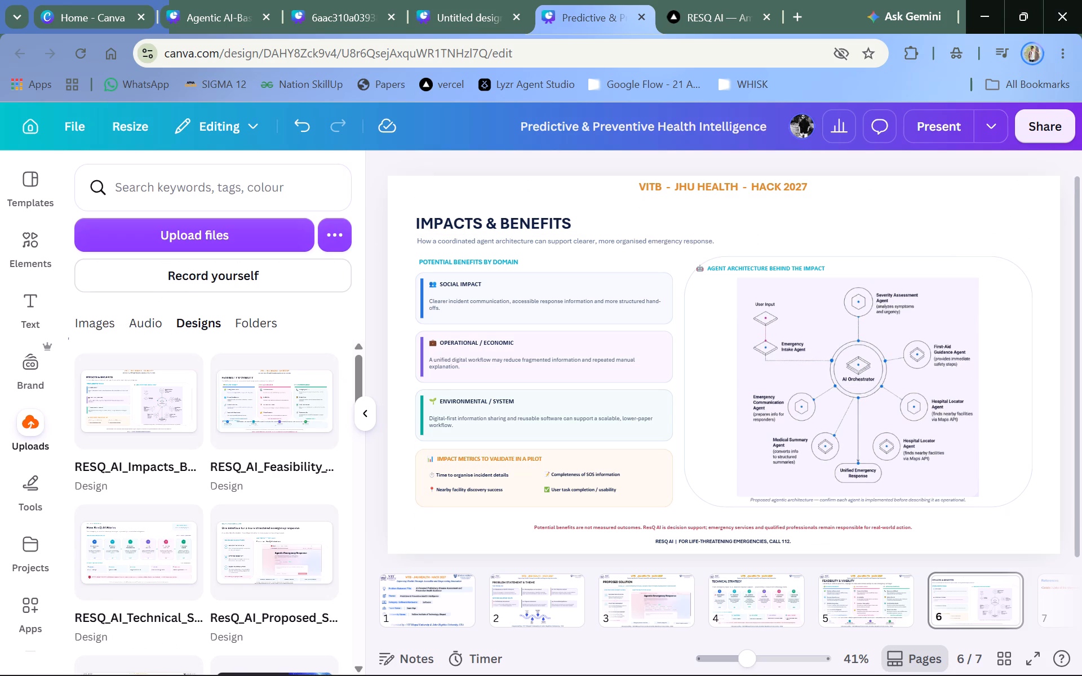
{"action": "left_click", "coordinate": [751, 181]}
{"action": "key", "text": "BackSpace"}
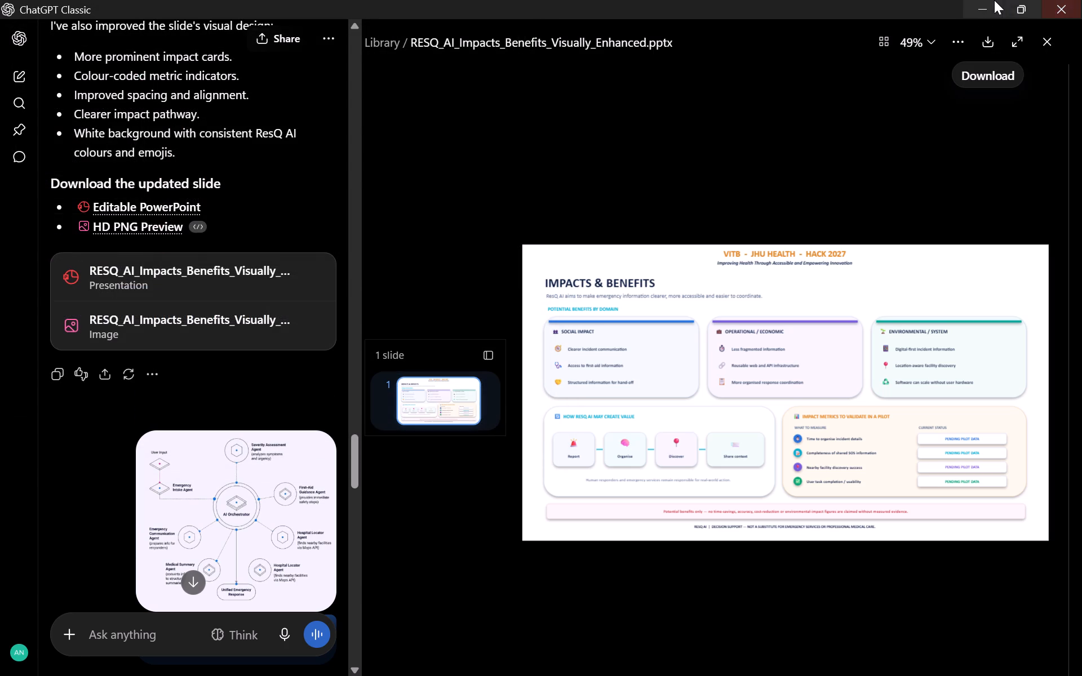
{"action": "left_click", "coordinate": [994, 0]}
Create a new blank presentation from the Canva home page.
{"action": "left_click", "coordinate": [109, 0]}
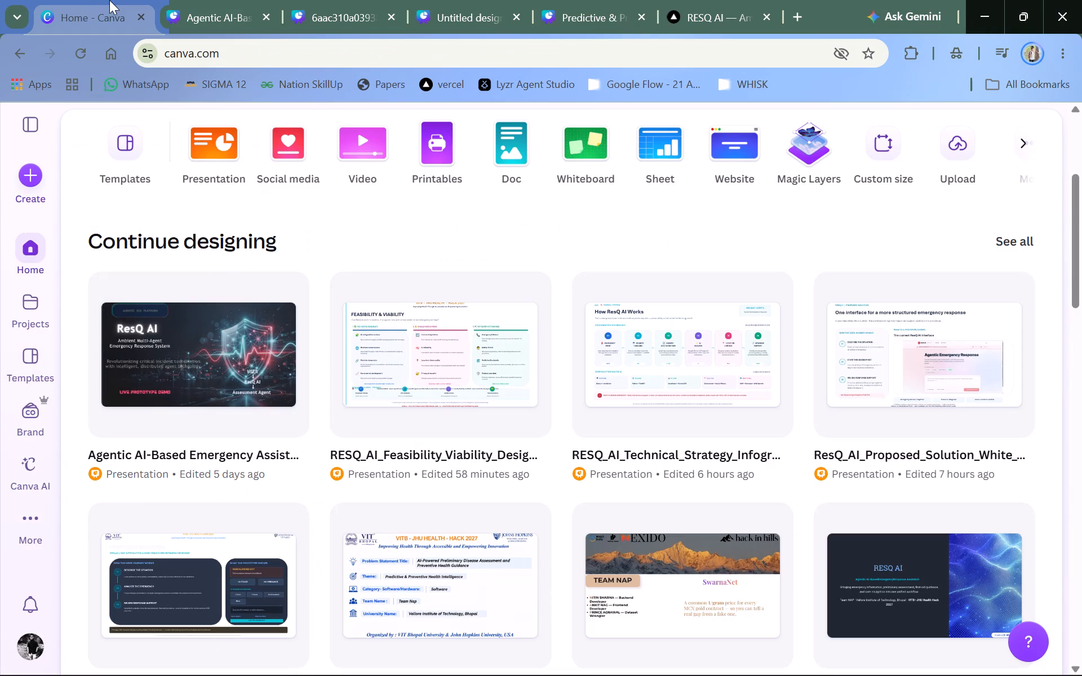
{"action": "left_click", "coordinate": [191, 154]}
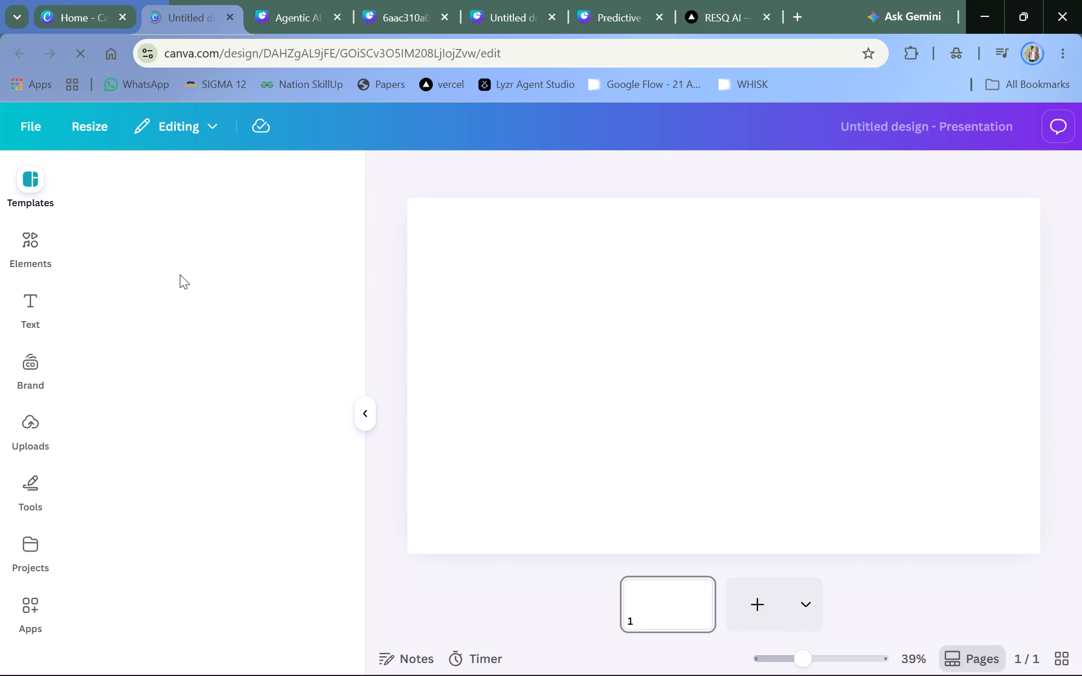
Upload the presentation file from the Downloads folder to the new design's uploads.
{"action": "double_click", "coordinate": [21, 433]}
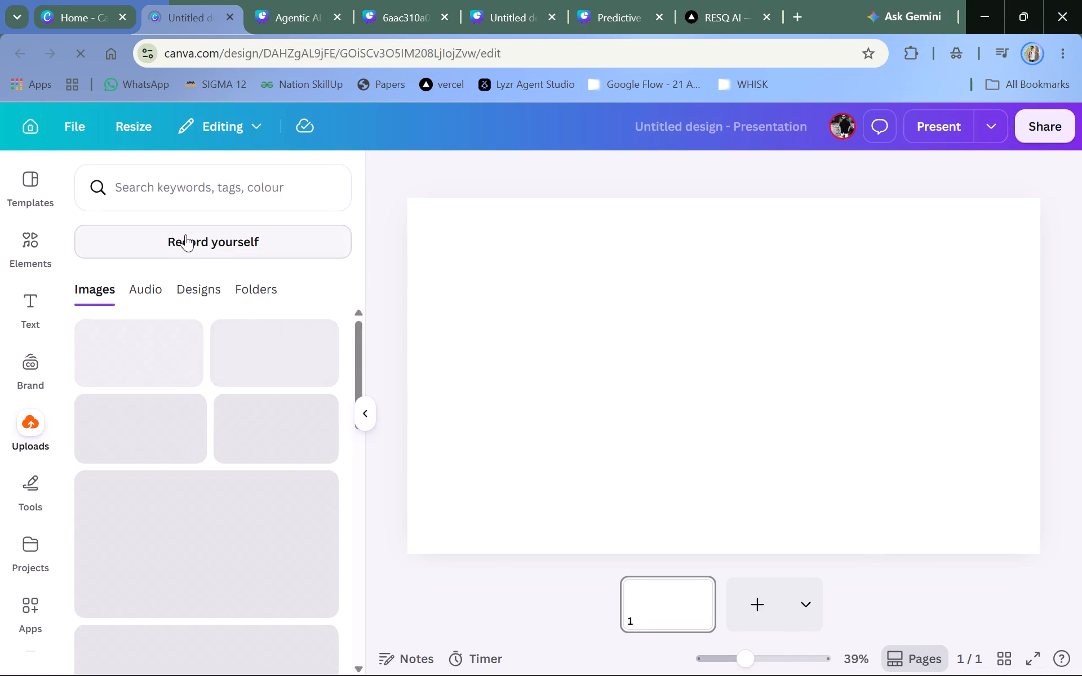
{"action": "left_click", "coordinate": [209, 220]}
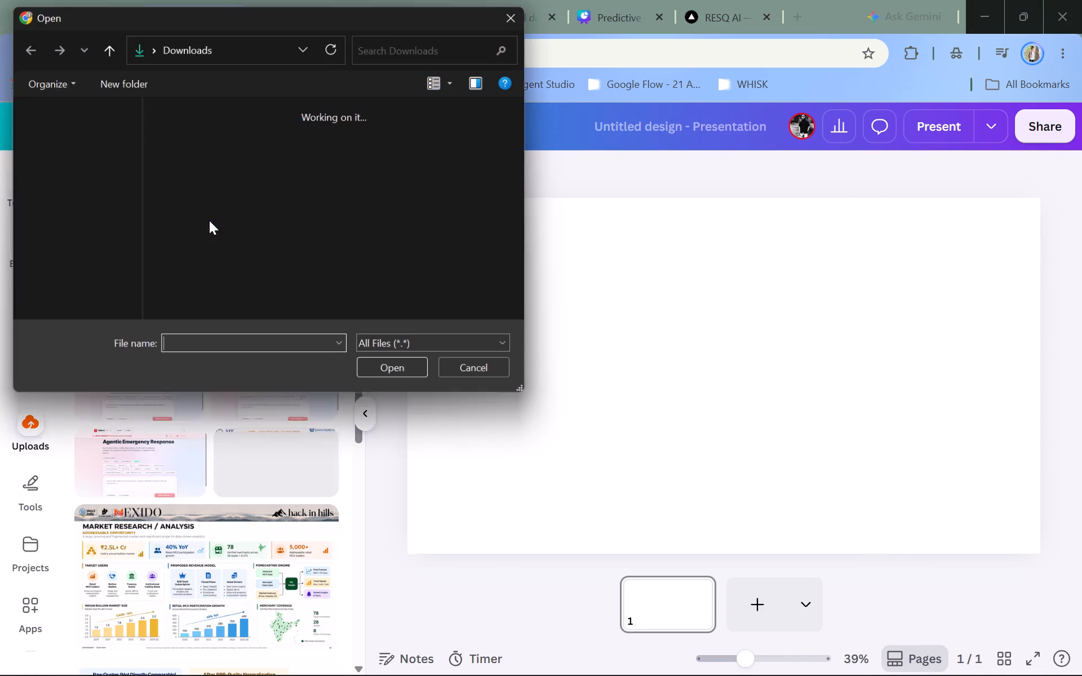
{"action": "double_click", "coordinate": [245, 155]}
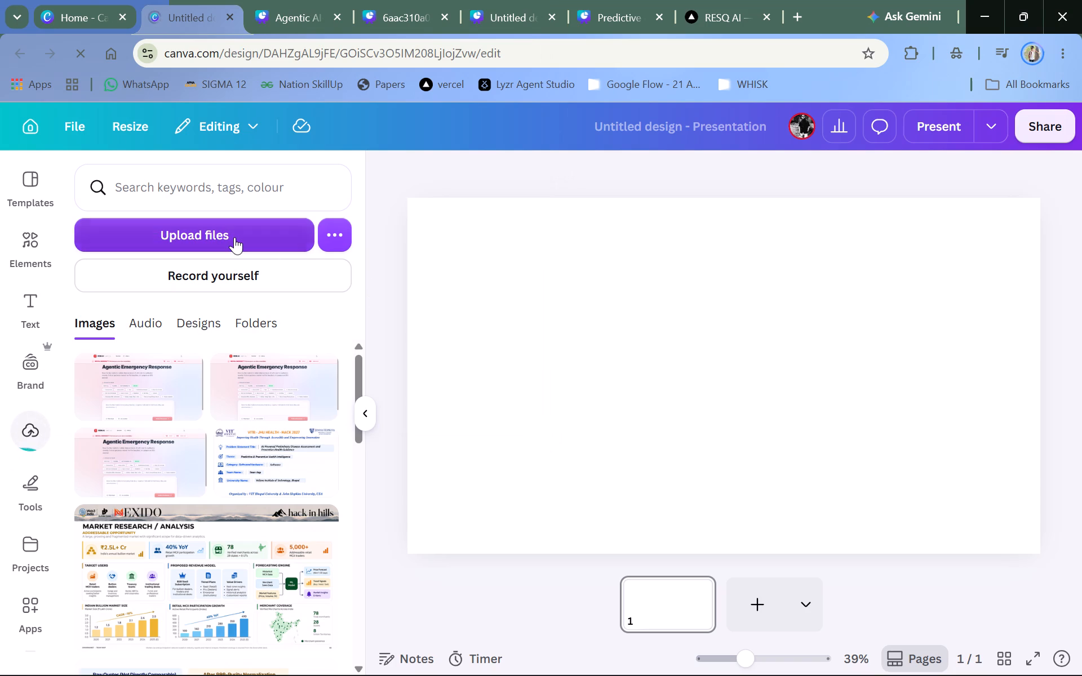
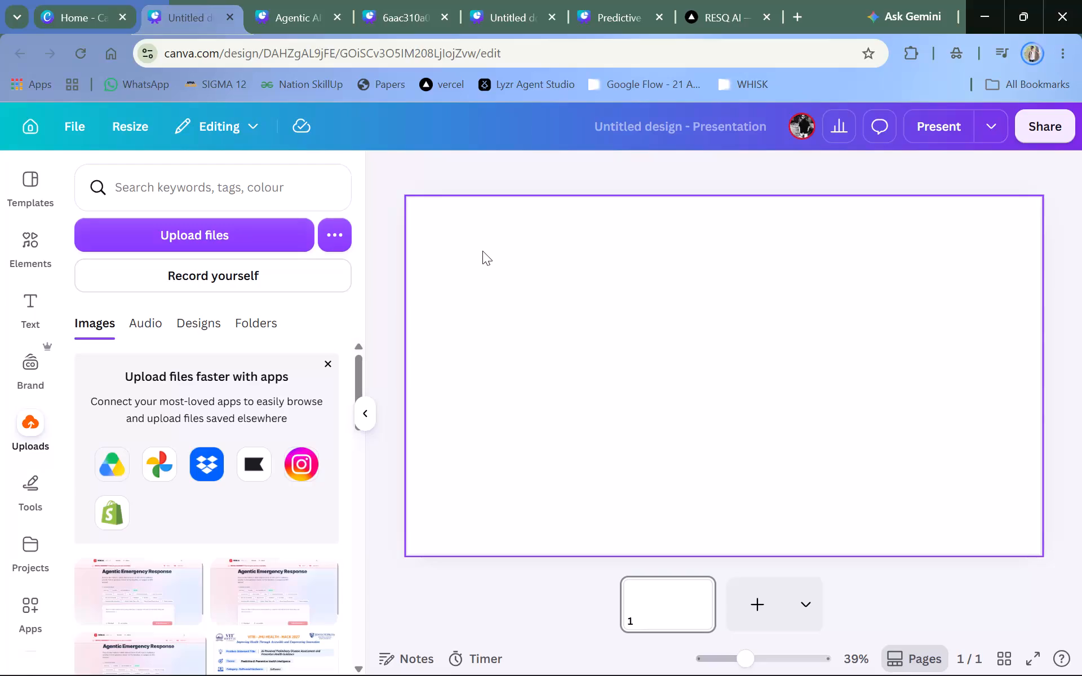
Upload RESQ_AI_Impacts_Benefits_Visually_Enhanced.pptx from the Downloads folder to the blank design's uploads.
{"action": "left_click", "coordinate": [254, 248]}
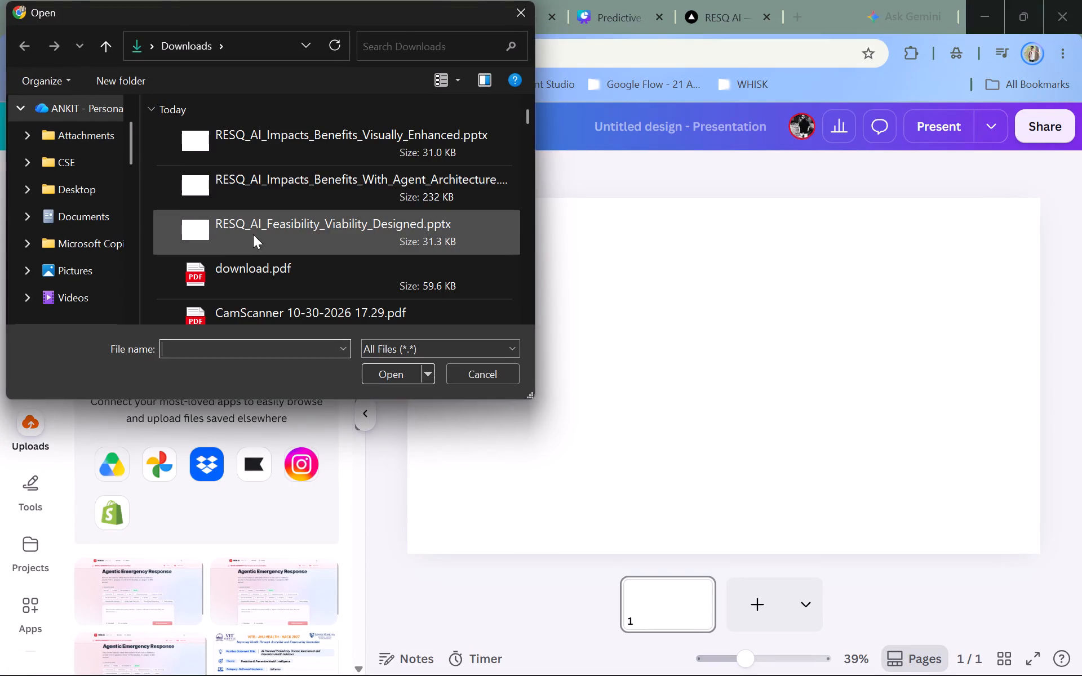
{"action": "left_click", "coordinate": [270, 145]}
{"action": "double_click", "coordinate": [402, 374]}
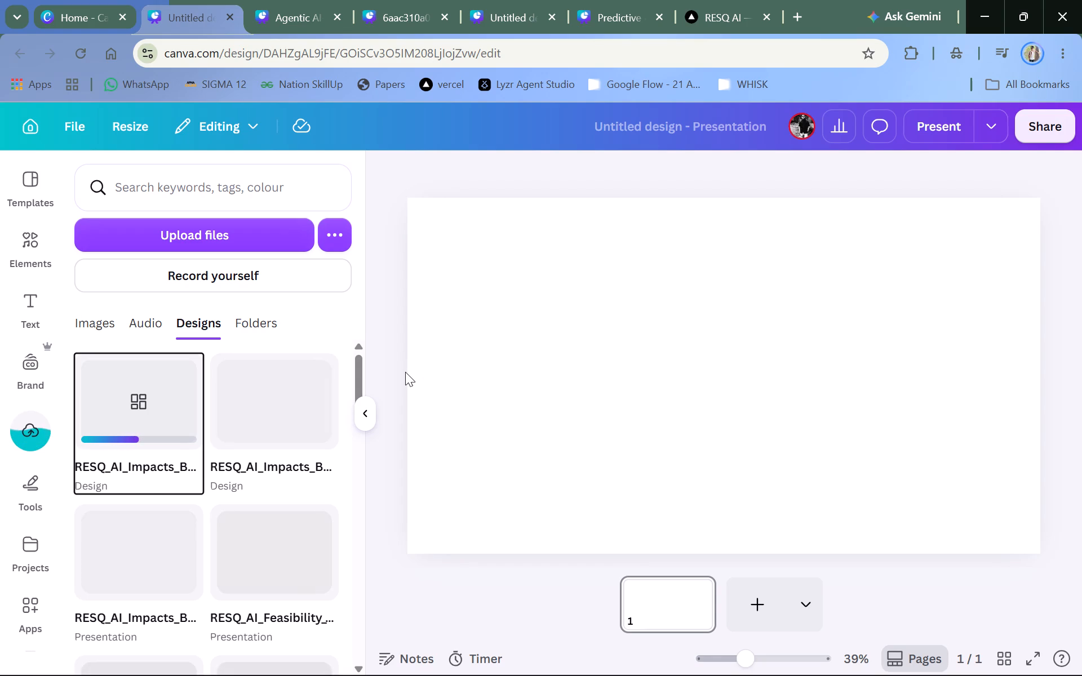
Add the uploaded visually enhanced Impacts & Benefits design to the blank page.
{"action": "left_click", "coordinate": [260, 397]}
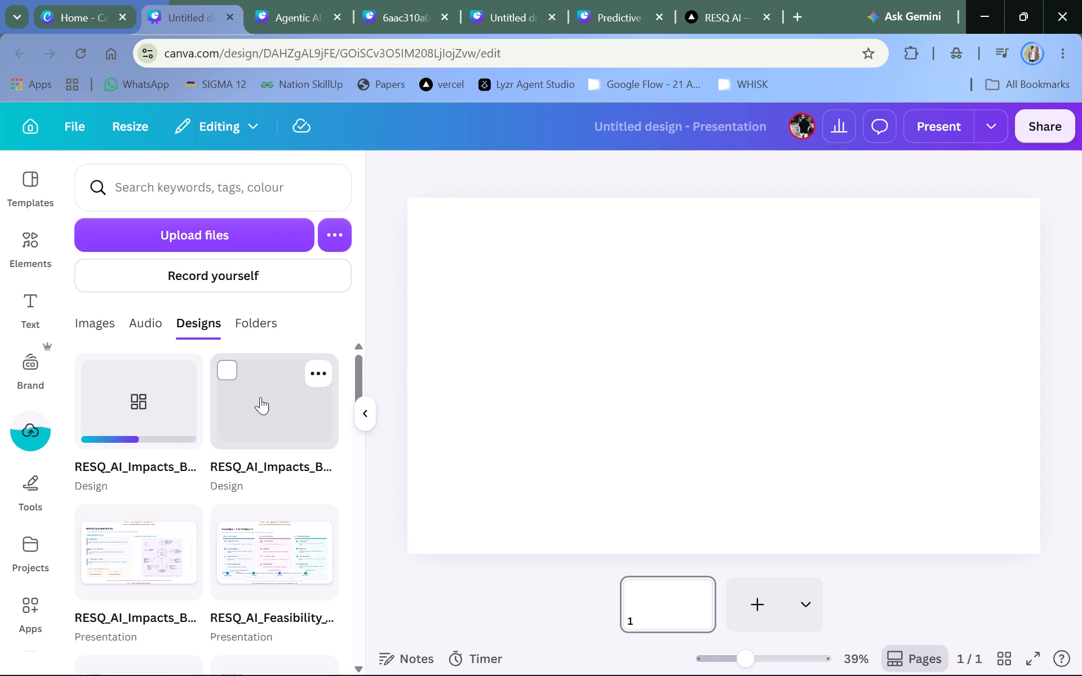
{"action": "double_click", "coordinate": [260, 397]}
{"action": "triple_click", "coordinate": [260, 397]}
{"action": "left_click", "coordinate": [260, 397]}
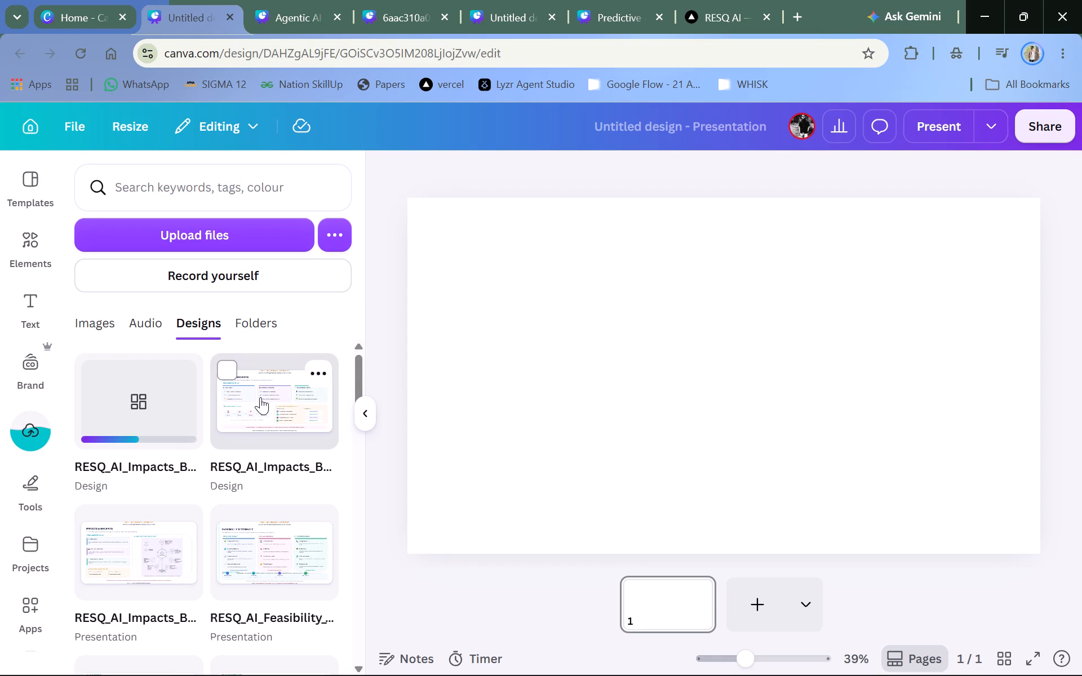
{"action": "double_click", "coordinate": [260, 397]}
{"action": "left_click_drag", "start_coordinate": [243, 401], "coordinate": [492, 391]}
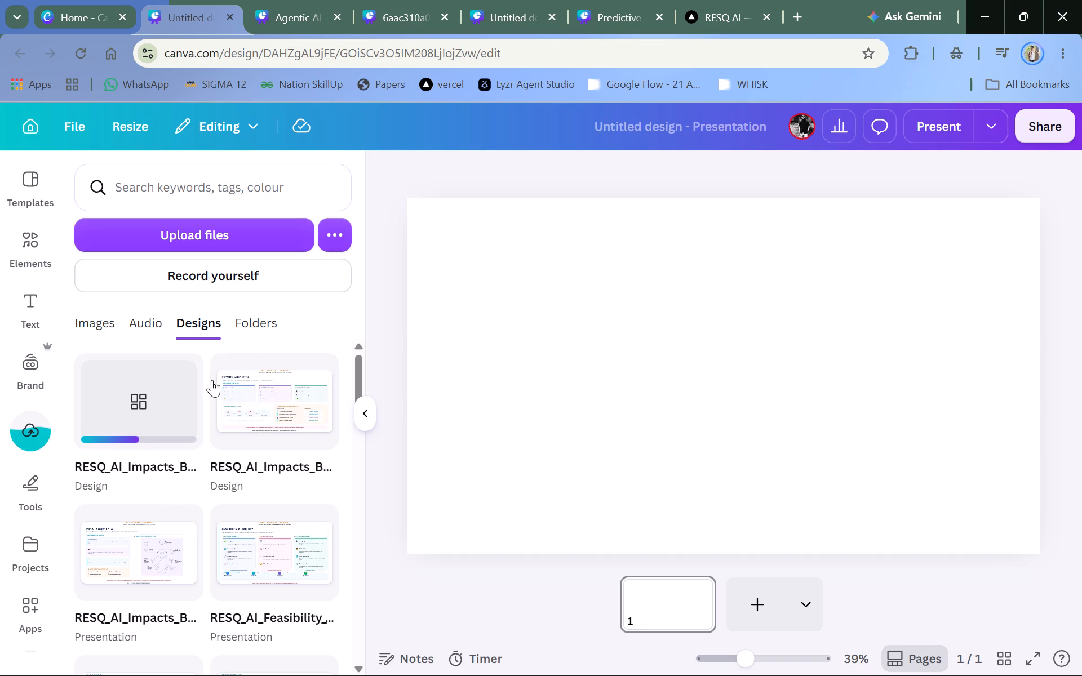
{"action": "double_click", "coordinate": [253, 412]}
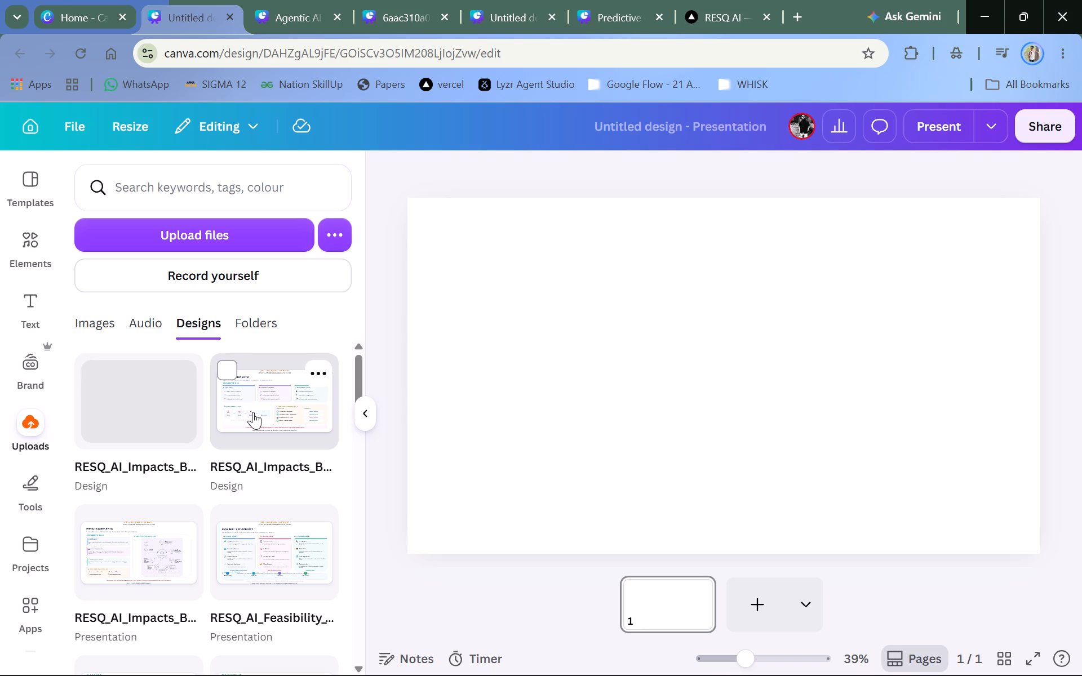
{"action": "triple_click", "coordinate": [253, 412]}
{"action": "double_click", "coordinate": [253, 412]}
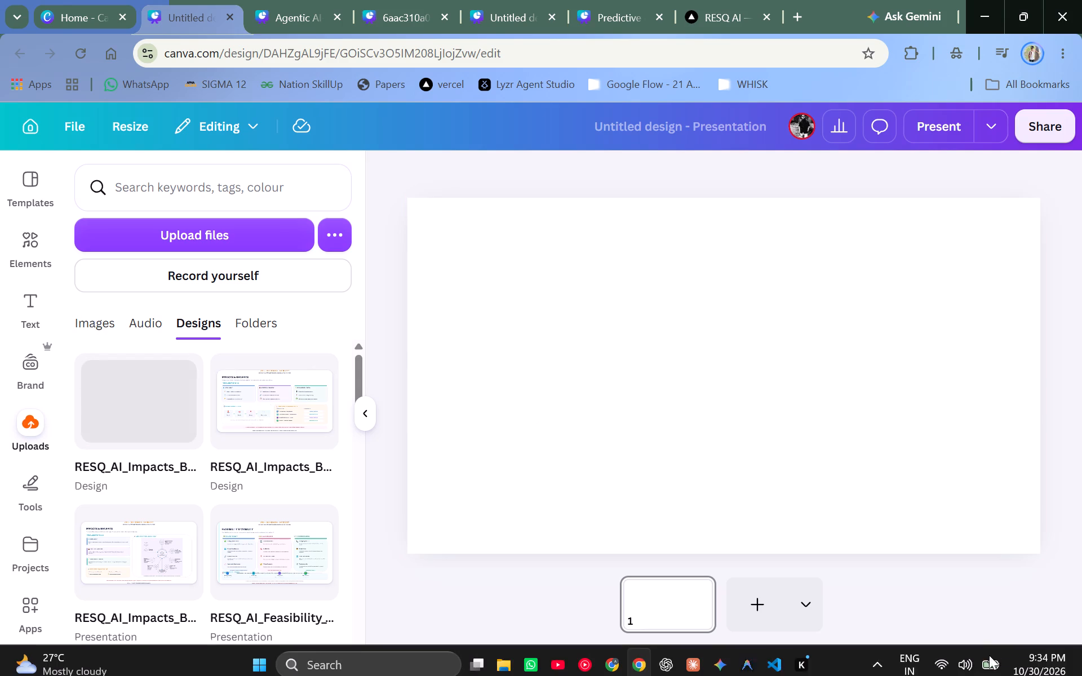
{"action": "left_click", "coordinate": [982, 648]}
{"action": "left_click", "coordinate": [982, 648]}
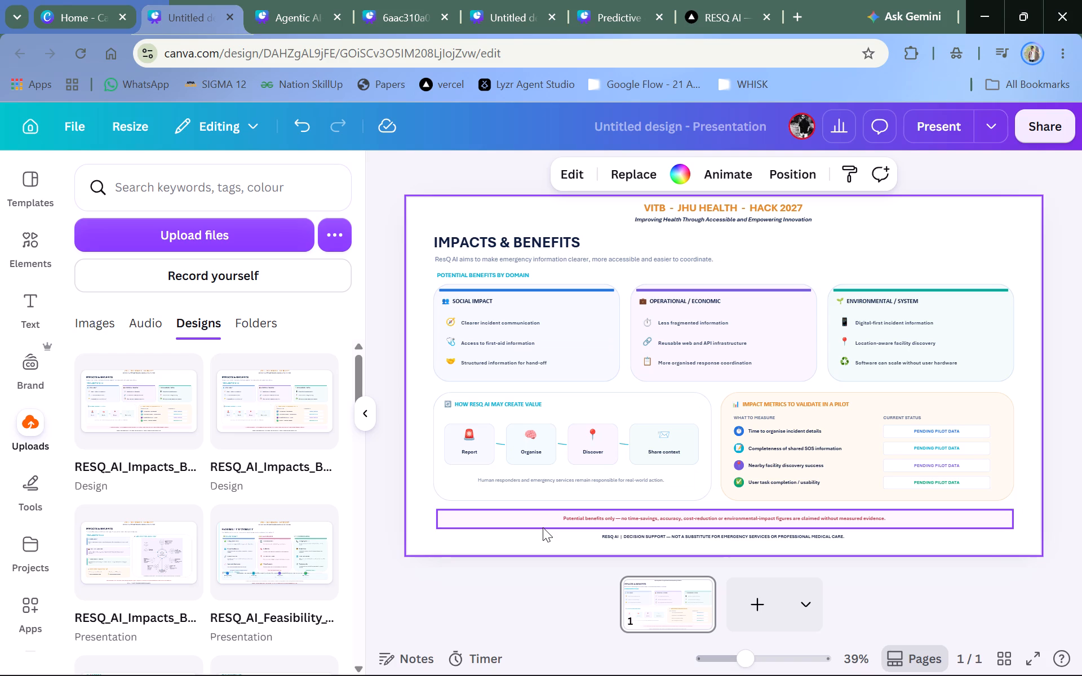
Copy the pale pink banner shape behind the disclaimer and paste it onto slide 6 of Predictive & Preventive Health Intelligence.
{"action": "left_click", "coordinate": [632, 1]}
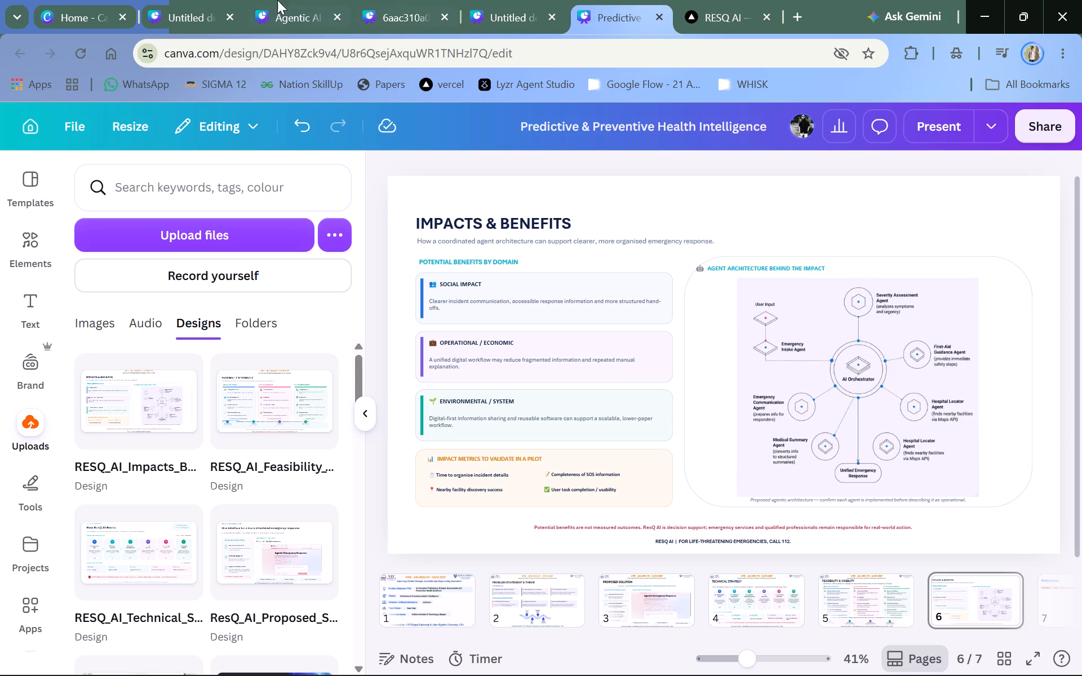
{"action": "left_click", "coordinate": [207, 0]}
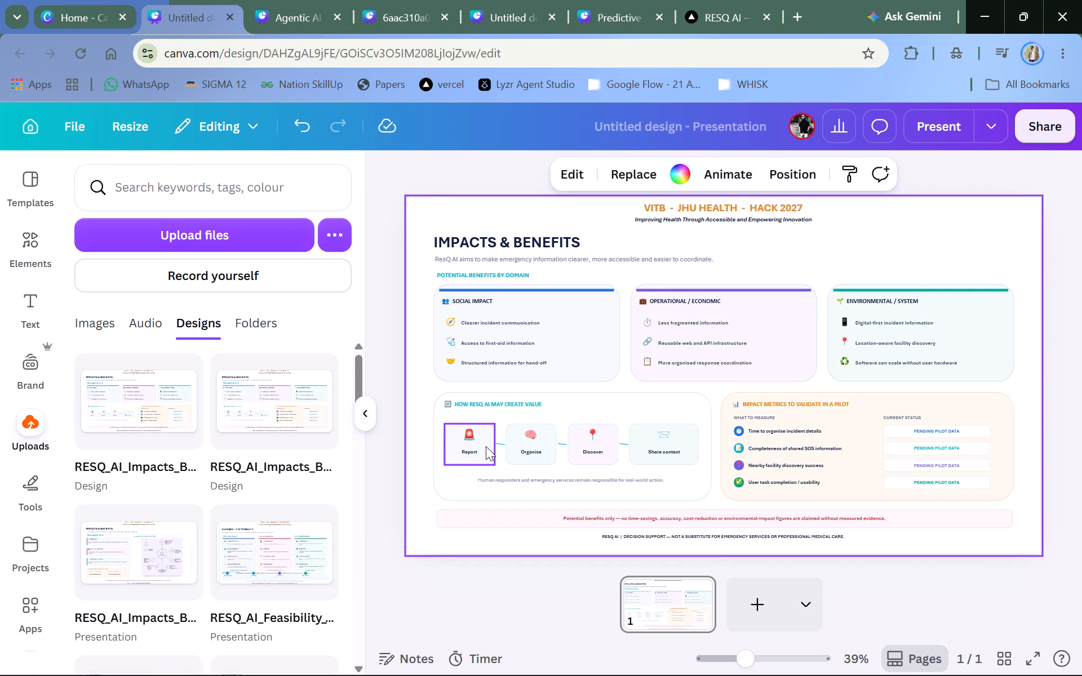
{"action": "double_click", "coordinate": [517, 526]}
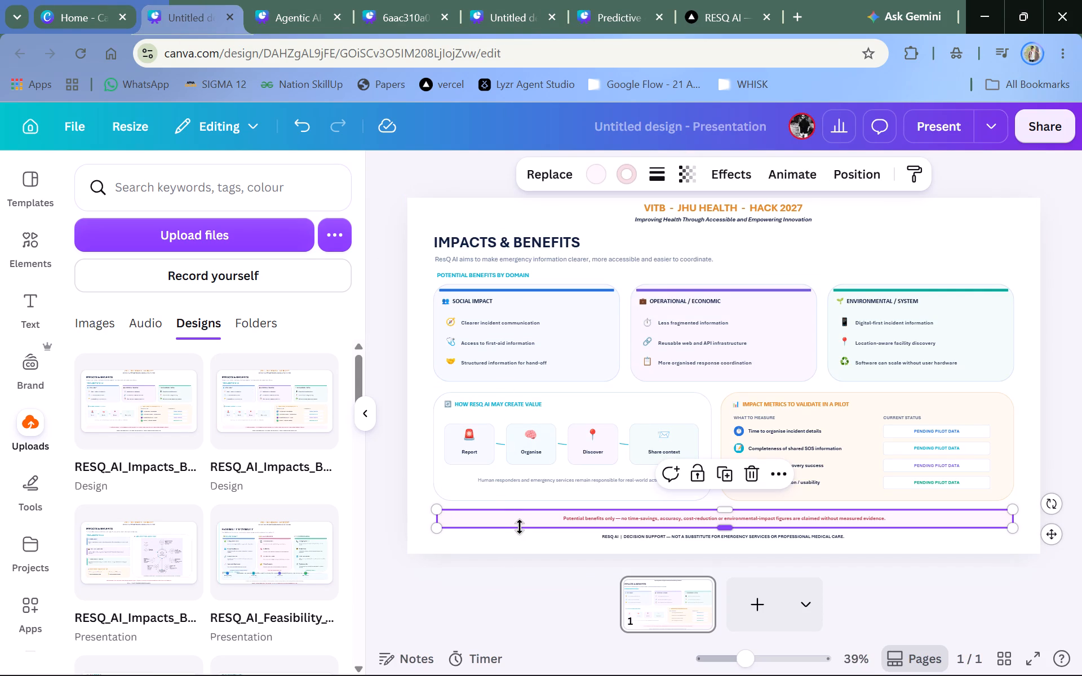
{"action": "key", "text": "ctrl+c"}
{"action": "left_click", "coordinate": [618, 0]}
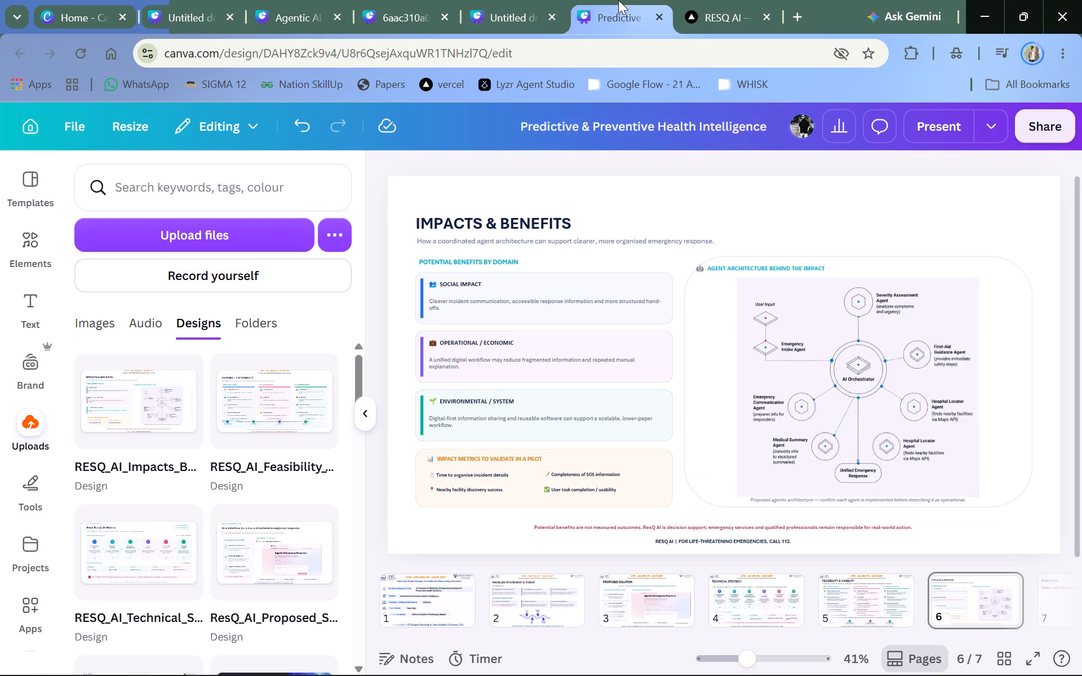
{"action": "key", "text": "ctrl+v"}
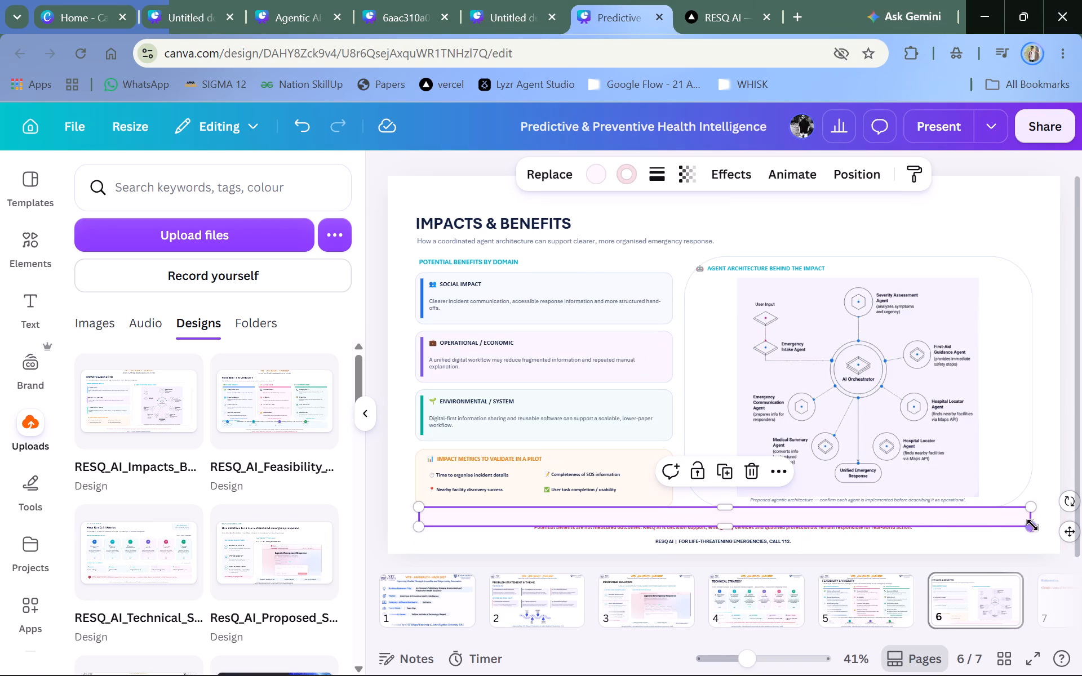
Position the pasted banner over the red disclaimer line on slide 6 and widen it slightly.
{"action": "left_click_drag", "start_coordinate": [969, 515], "coordinate": [970, 520]}
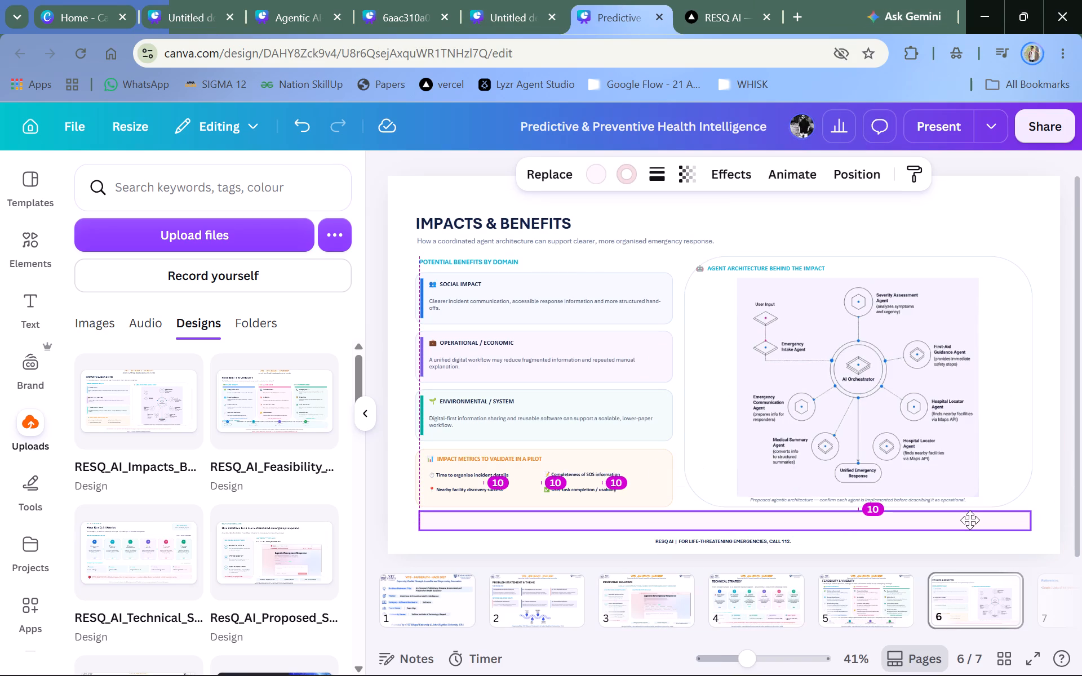
{"action": "left_click_drag", "start_coordinate": [970, 520], "coordinate": [969, 530]}
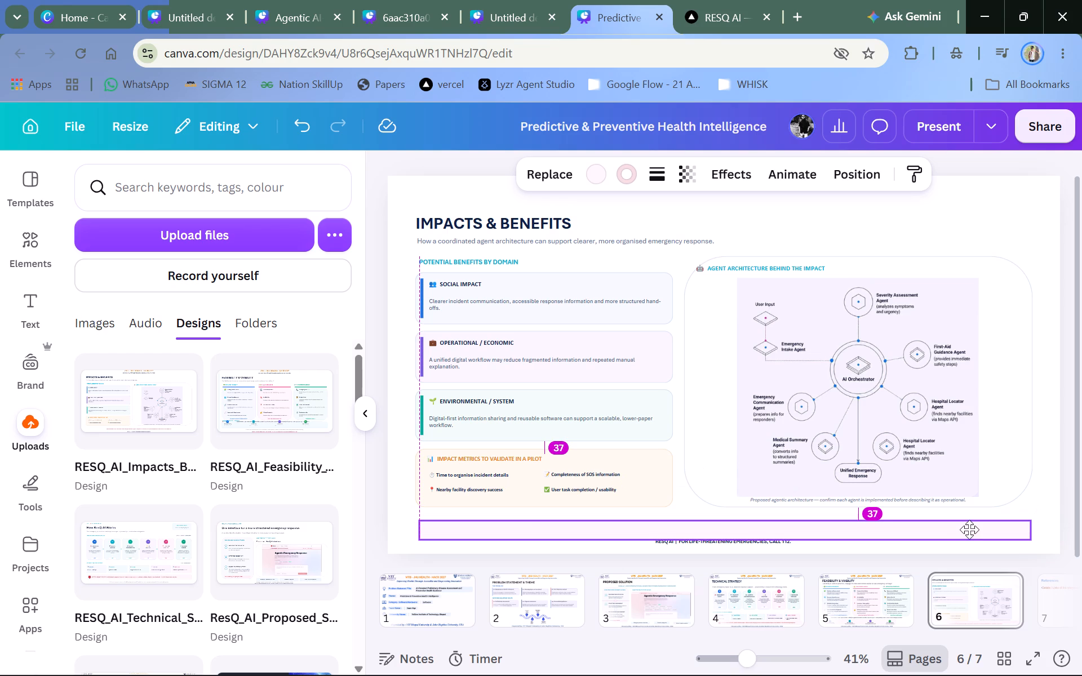
{"action": "left_click_drag", "start_coordinate": [969, 530], "coordinate": [968, 526]}
{"action": "left_click_drag", "start_coordinate": [1028, 525], "coordinate": [1034, 525]}
Send the banner shape backward so that it sits behind the red disclaimer text.
{"action": "left_click", "coordinate": [768, 479]}
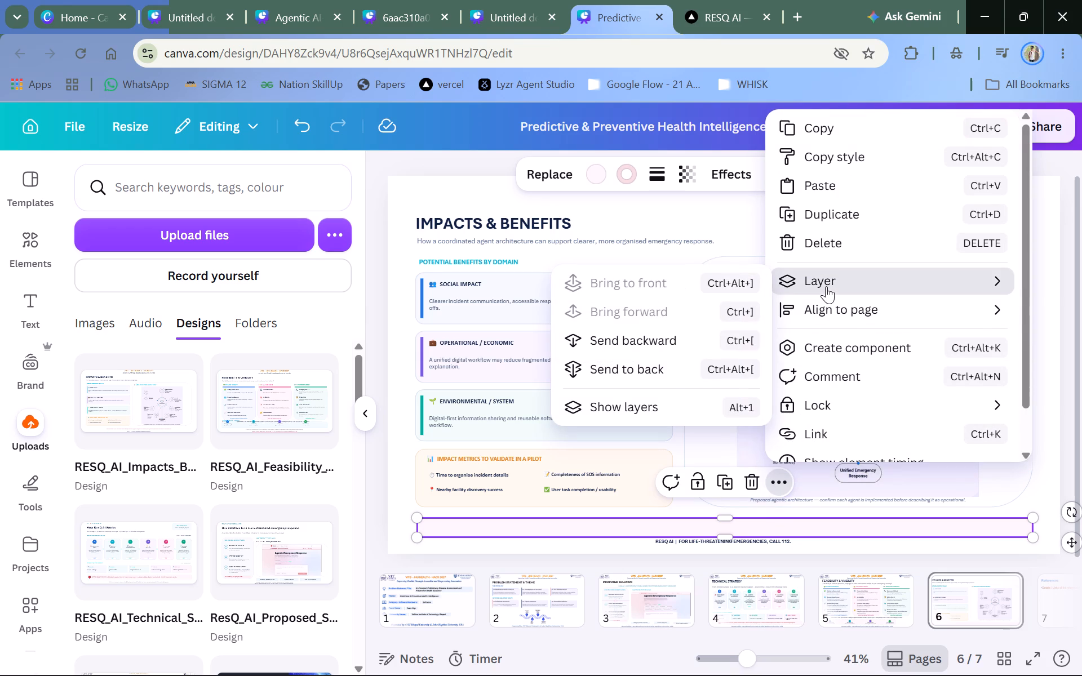
{"action": "left_click", "coordinate": [650, 344]}
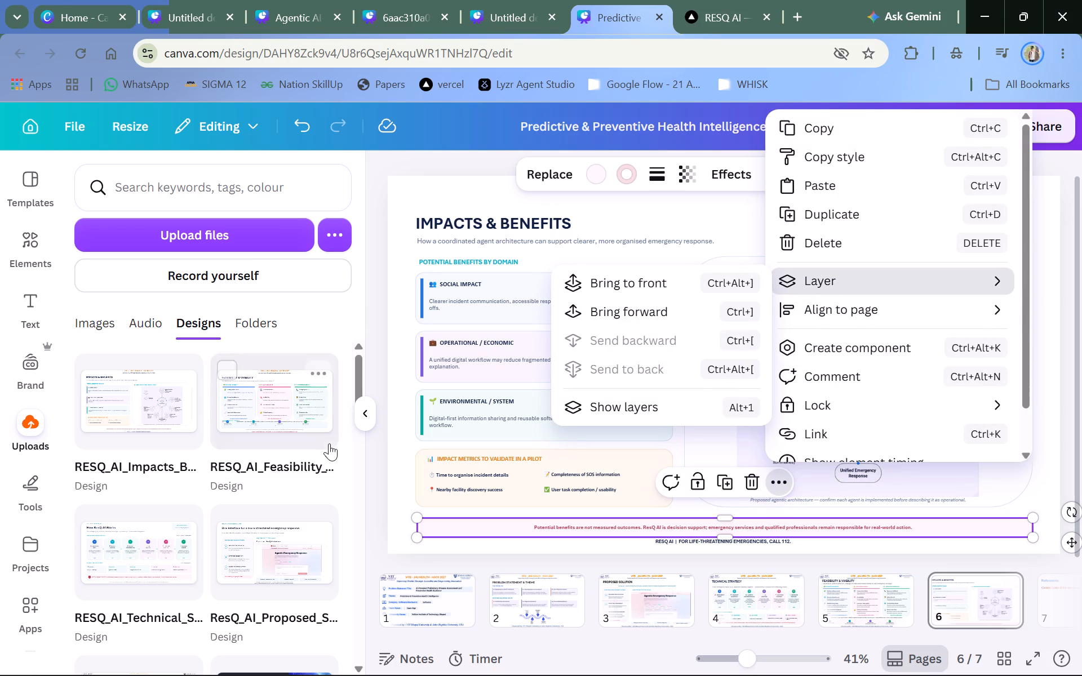
{"action": "left_click", "coordinate": [368, 452]}
Apply the Metallic effect to the banner shape behind the disclaimer.
{"action": "double_click", "coordinate": [446, 524]}
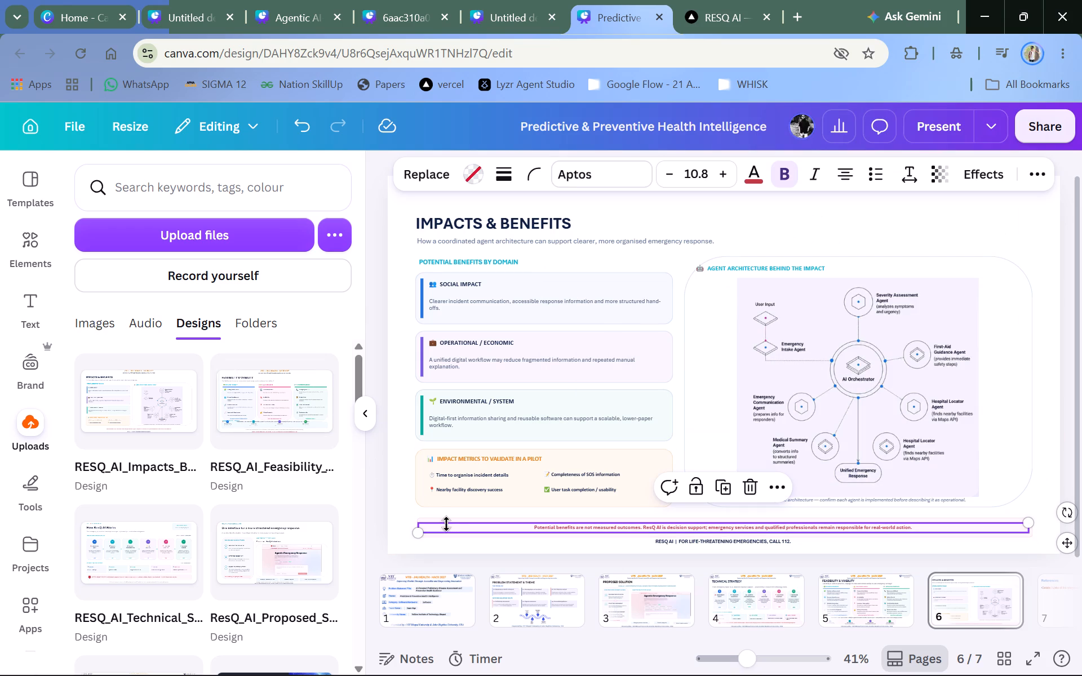
{"action": "left_click", "coordinate": [374, 527]}
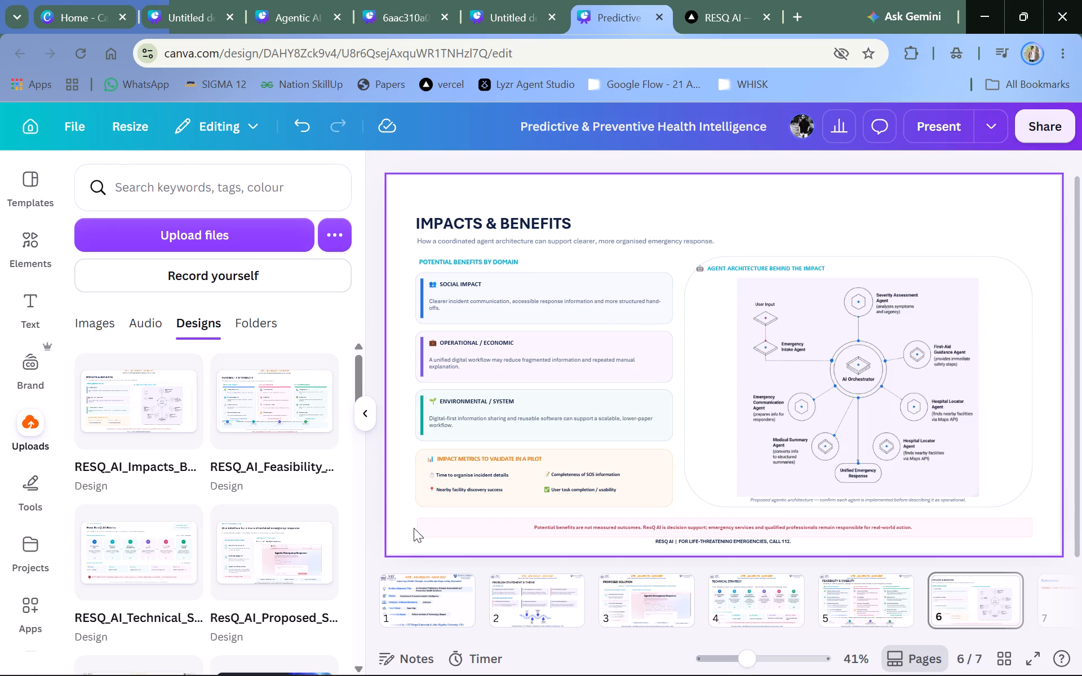
{"action": "double_click", "coordinate": [452, 533]}
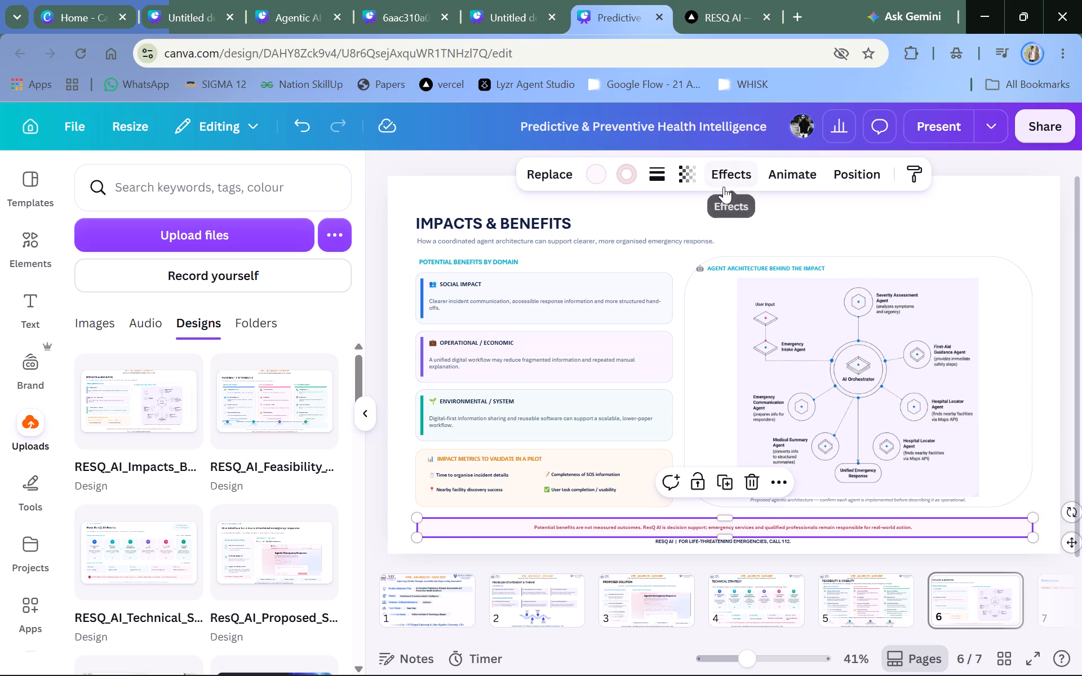
{"action": "double_click", "coordinate": [724, 186]}
{"action": "left_click", "coordinate": [727, 181]}
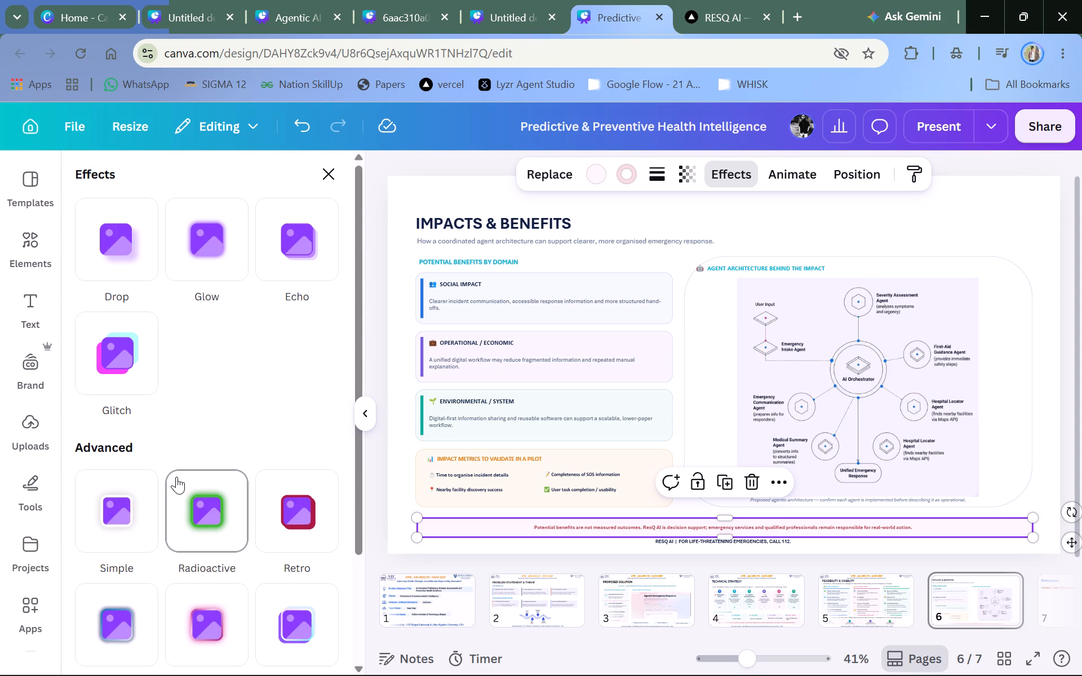
{"action": "scroll", "coordinate": [176, 477], "scroll_direction": "down", "scroll_amount": 5}
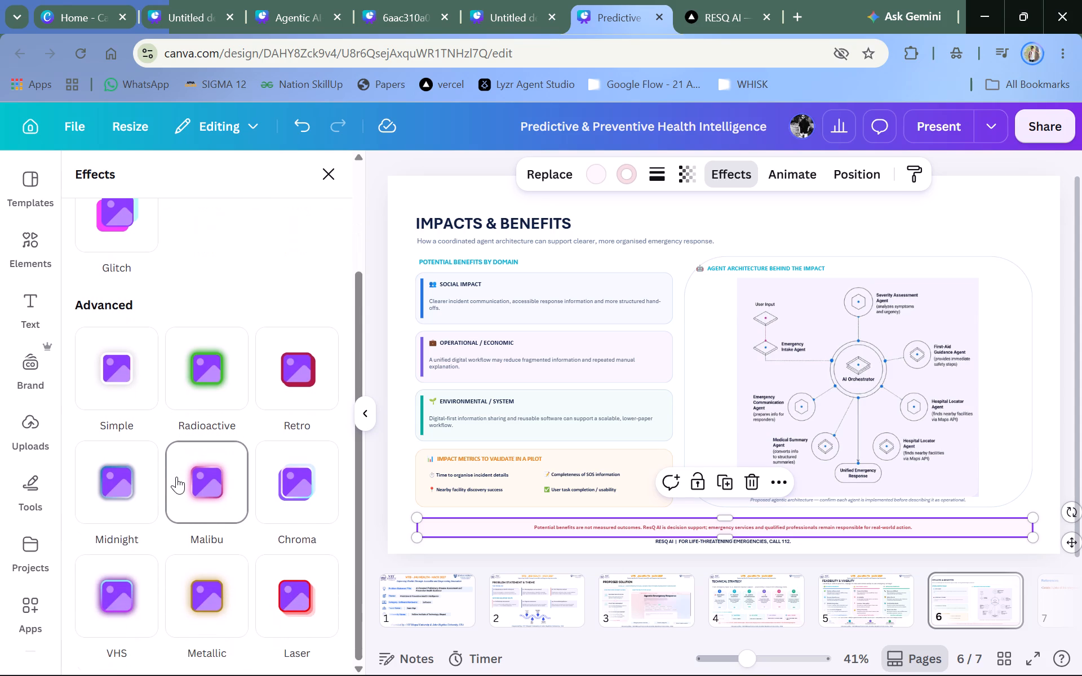
{"action": "left_click", "coordinate": [207, 583]}
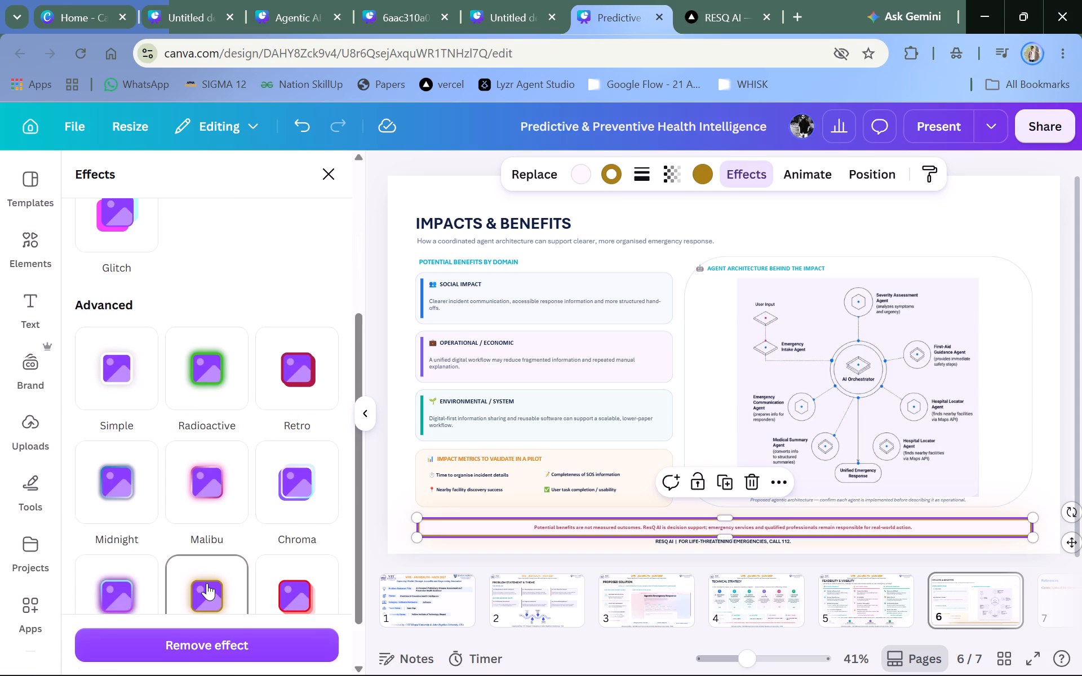
{"action": "left_click", "coordinate": [207, 583]}
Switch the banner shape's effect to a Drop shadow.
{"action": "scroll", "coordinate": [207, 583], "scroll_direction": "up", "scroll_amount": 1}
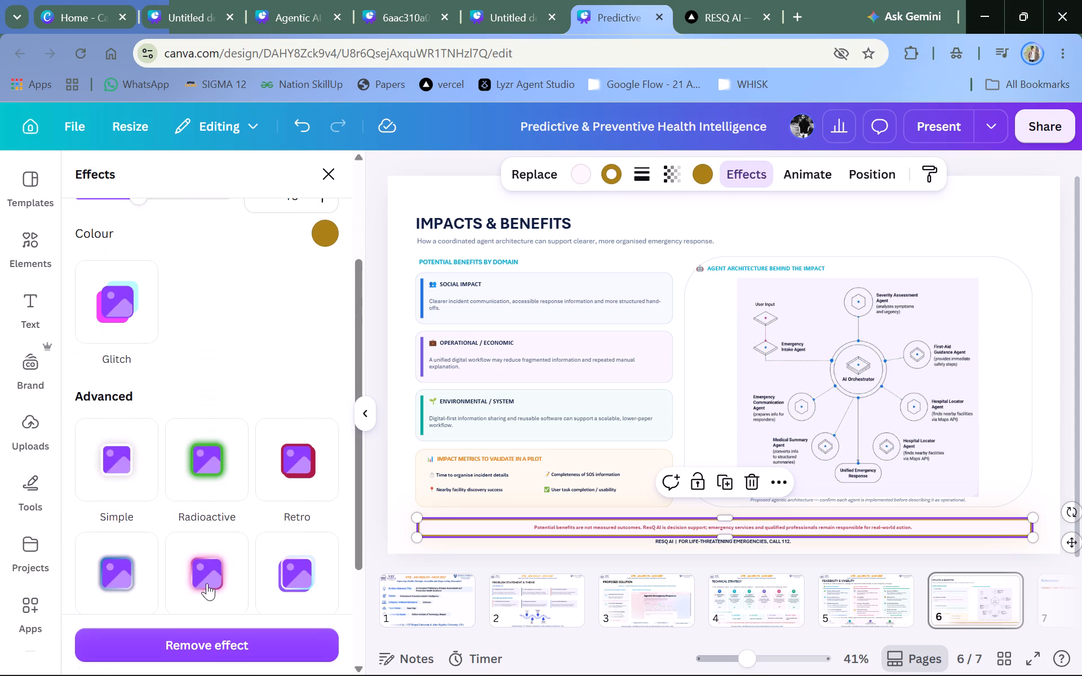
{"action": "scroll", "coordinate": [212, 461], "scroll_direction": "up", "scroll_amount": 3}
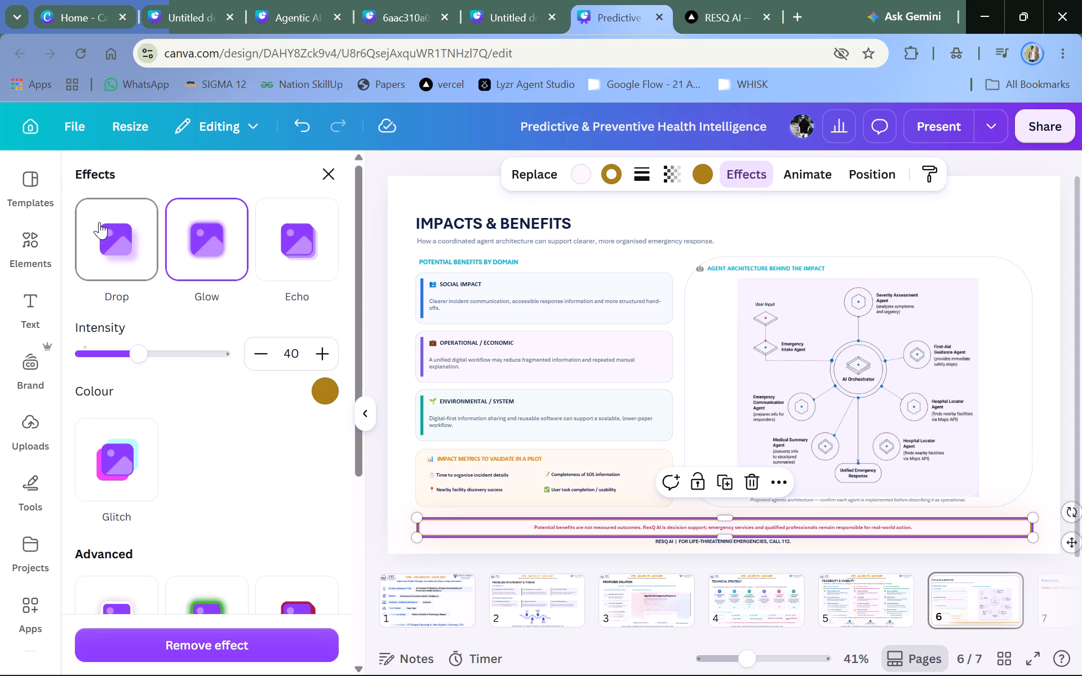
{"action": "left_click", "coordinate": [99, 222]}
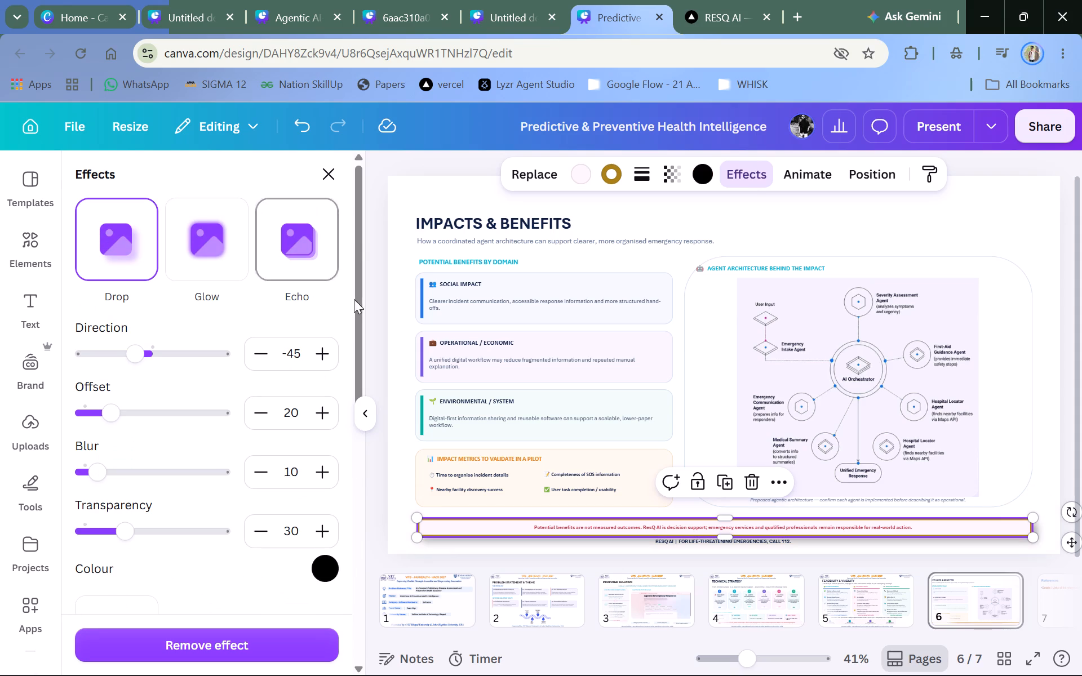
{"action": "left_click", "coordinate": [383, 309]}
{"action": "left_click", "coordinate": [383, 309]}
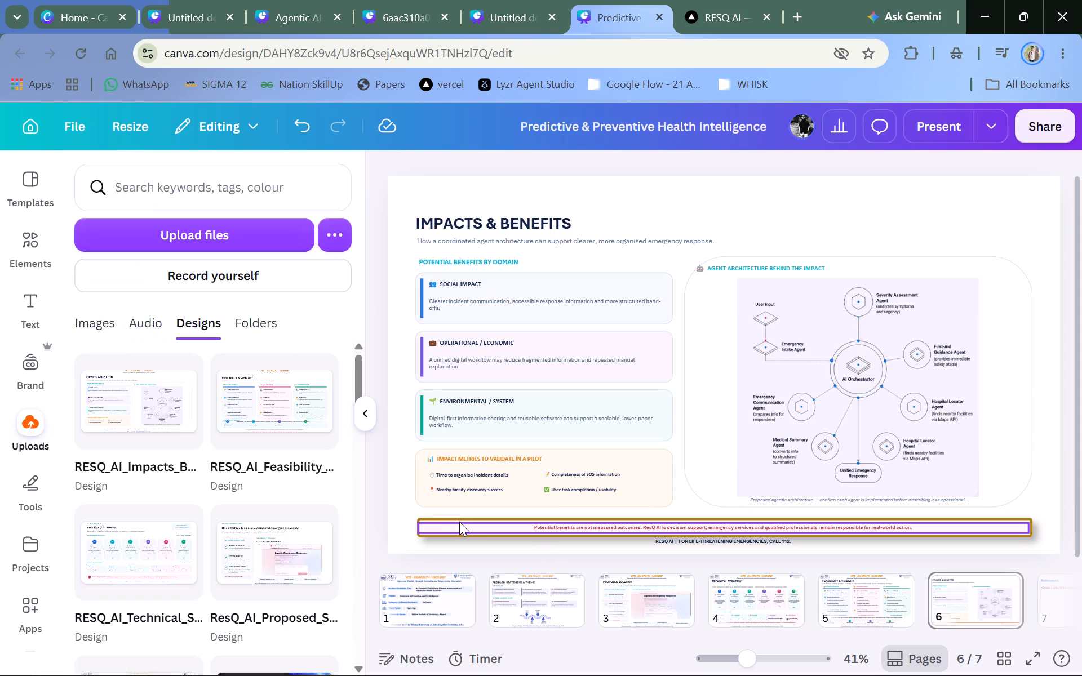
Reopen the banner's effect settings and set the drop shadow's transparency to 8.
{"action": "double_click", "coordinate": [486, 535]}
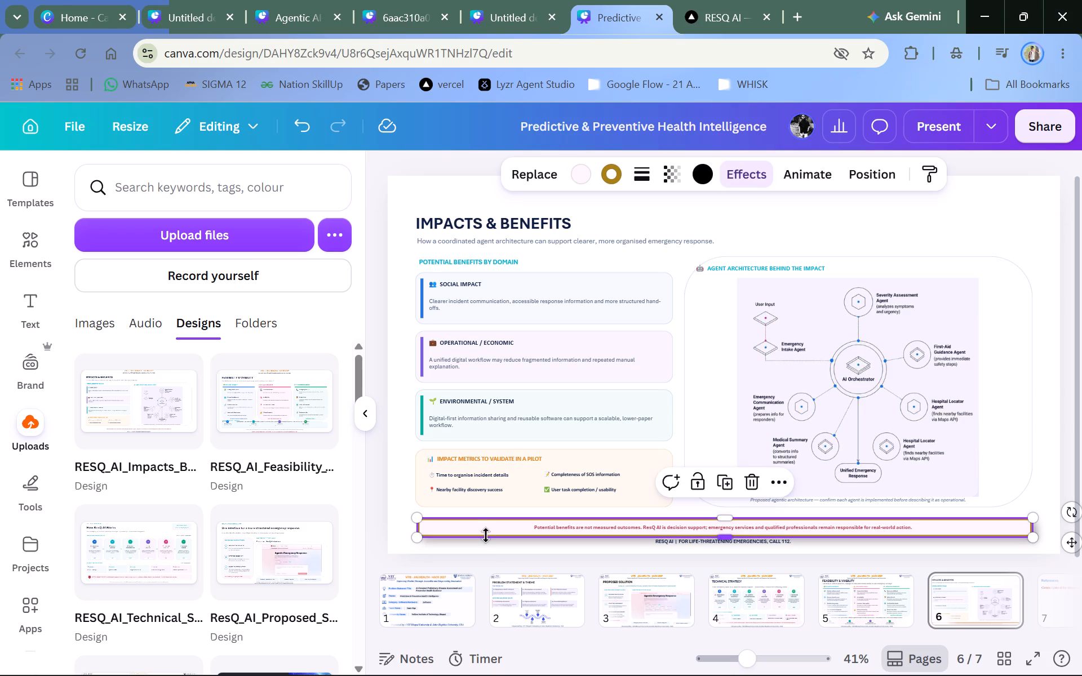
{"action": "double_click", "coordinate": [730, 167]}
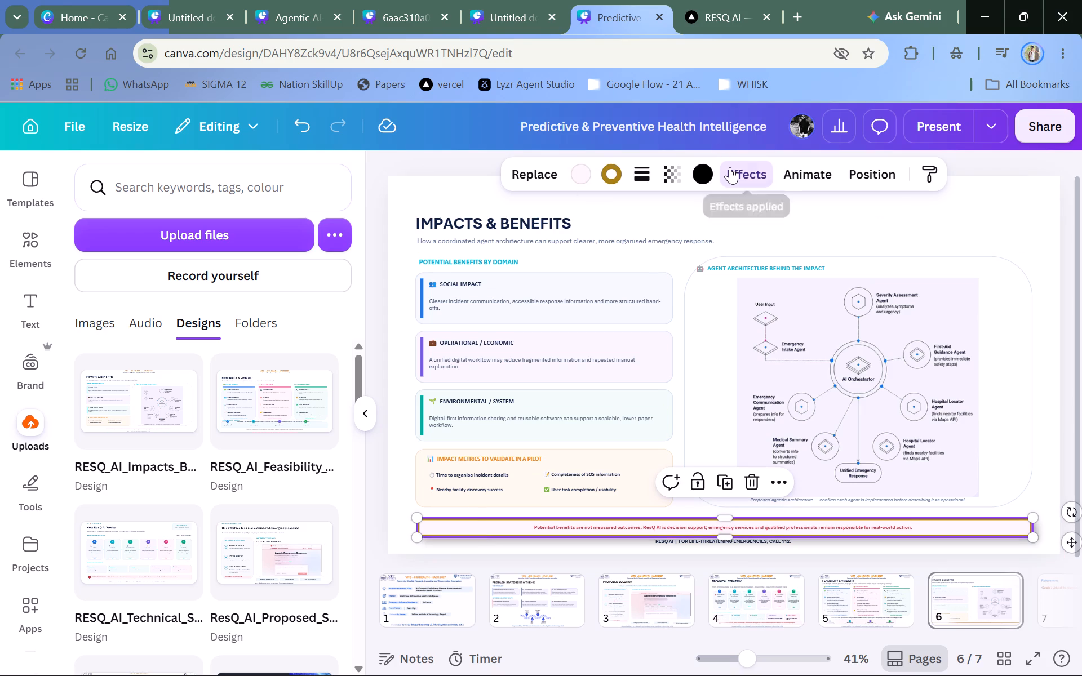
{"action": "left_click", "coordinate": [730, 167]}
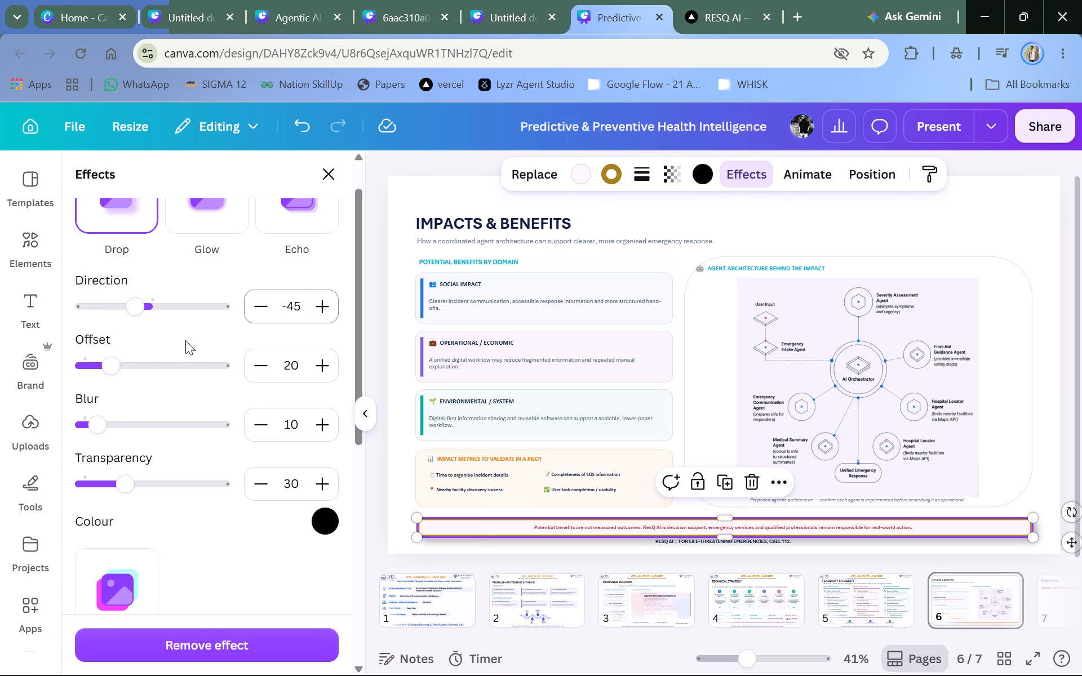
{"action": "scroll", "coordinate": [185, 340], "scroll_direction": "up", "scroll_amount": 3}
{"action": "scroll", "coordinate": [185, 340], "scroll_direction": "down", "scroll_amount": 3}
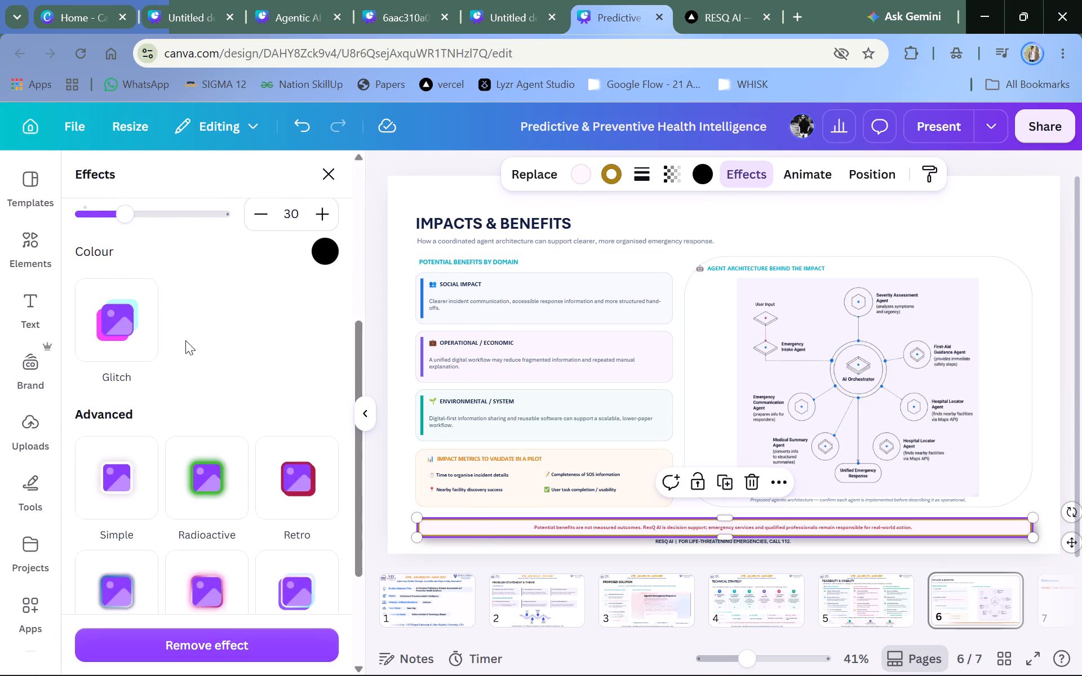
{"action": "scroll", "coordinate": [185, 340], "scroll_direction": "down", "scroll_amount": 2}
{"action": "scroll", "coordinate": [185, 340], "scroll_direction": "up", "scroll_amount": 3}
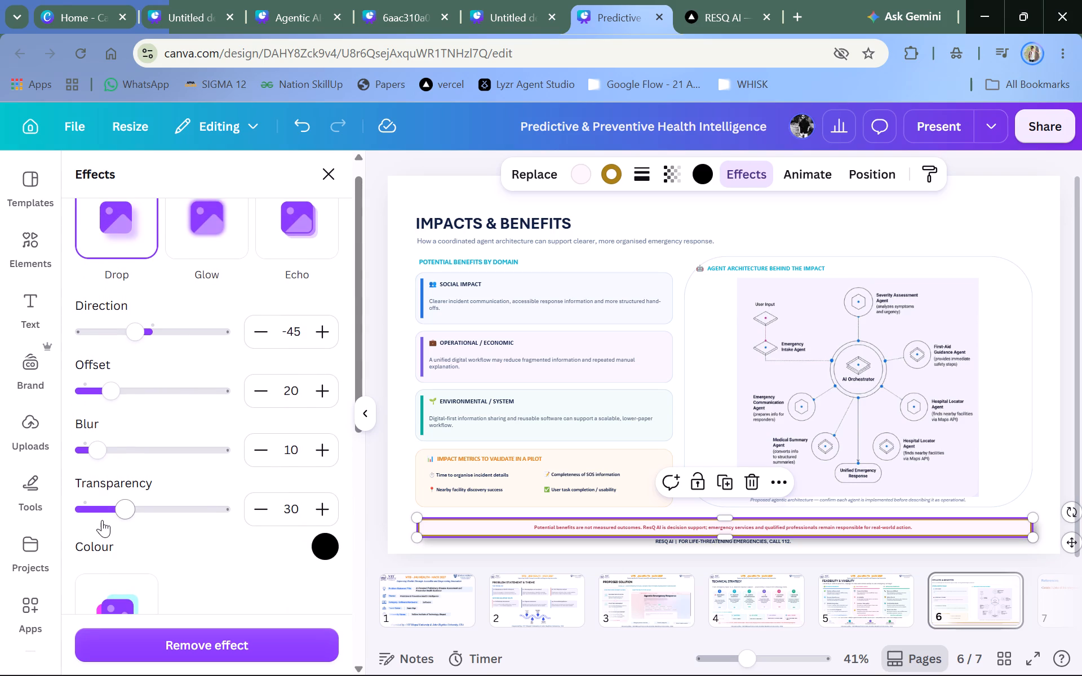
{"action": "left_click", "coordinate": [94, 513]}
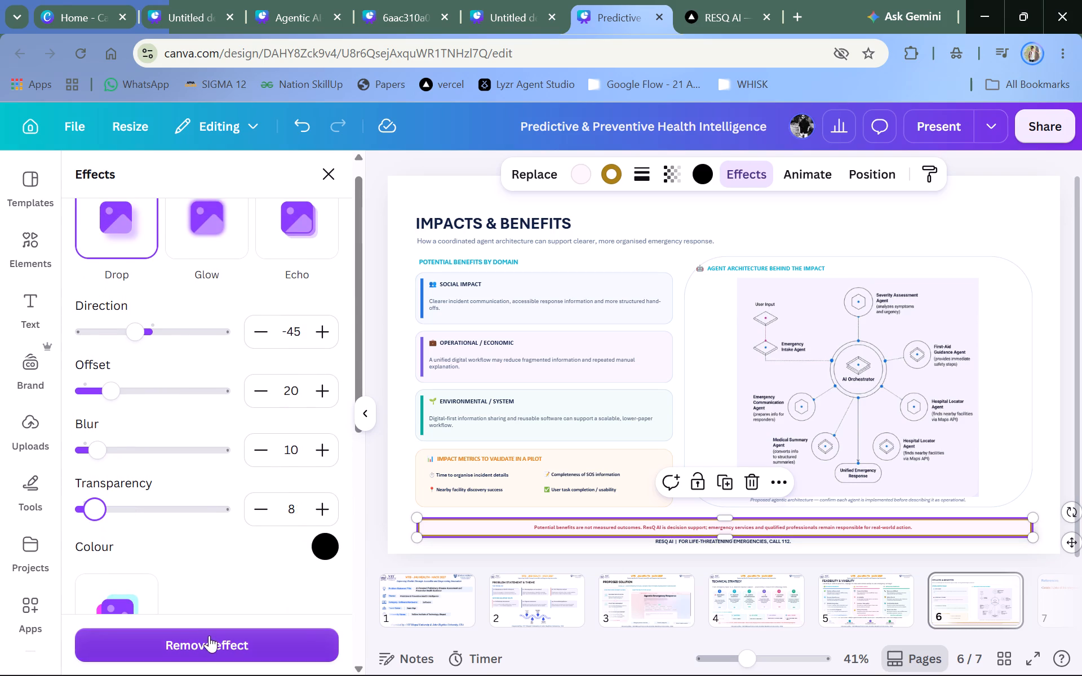
Remove the effect from the disclaimer banner shape.
{"action": "left_click", "coordinate": [211, 637]}
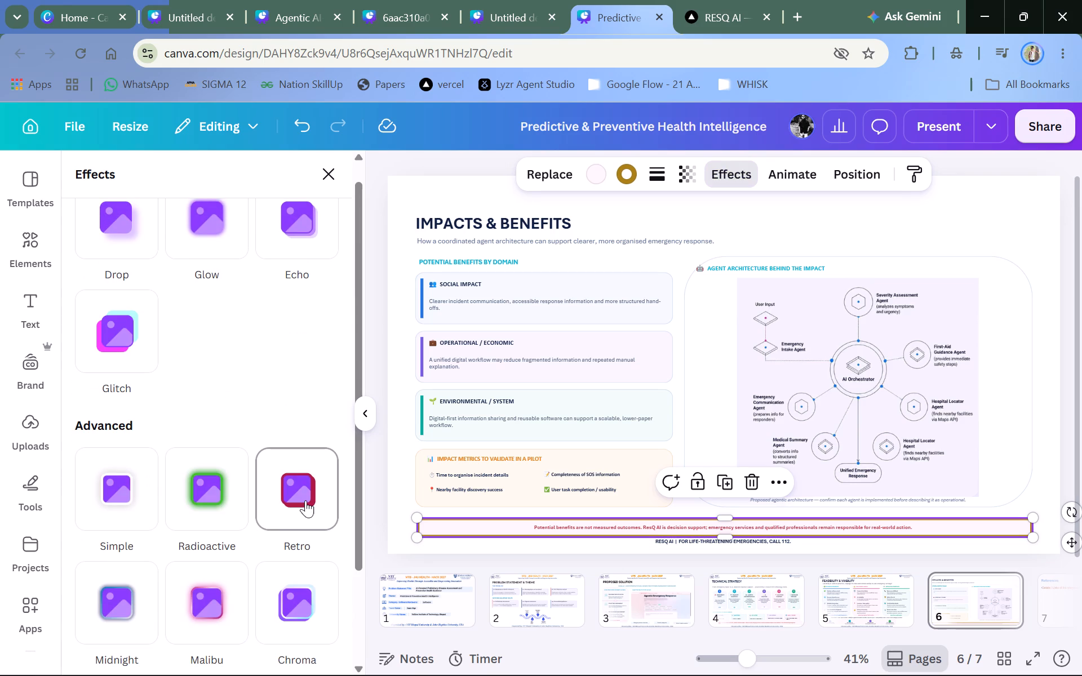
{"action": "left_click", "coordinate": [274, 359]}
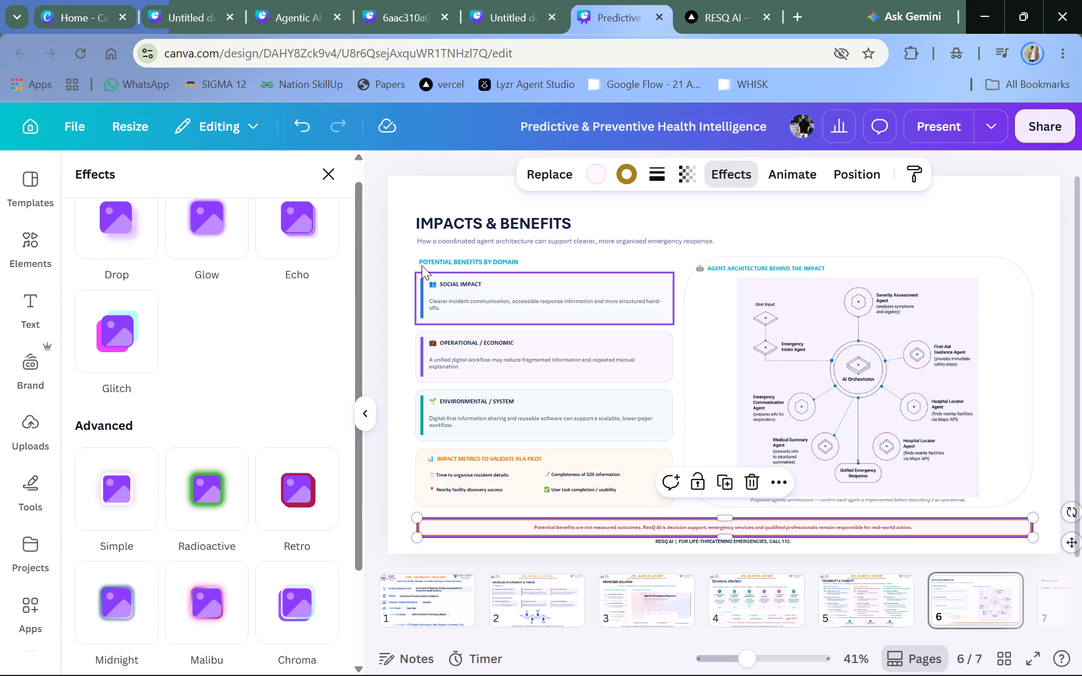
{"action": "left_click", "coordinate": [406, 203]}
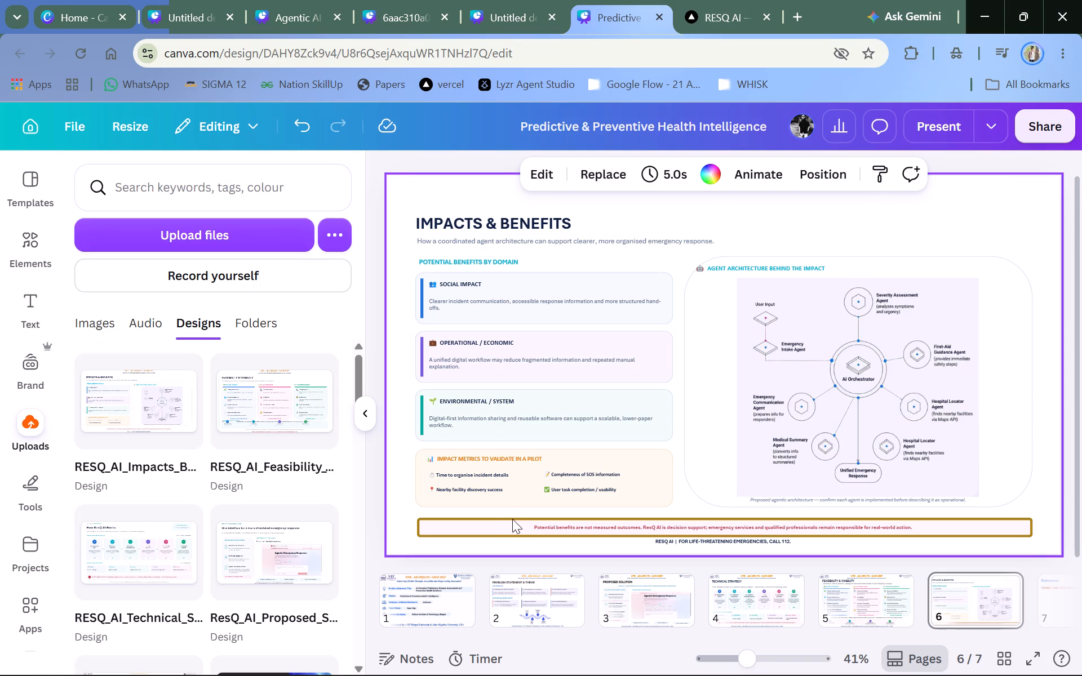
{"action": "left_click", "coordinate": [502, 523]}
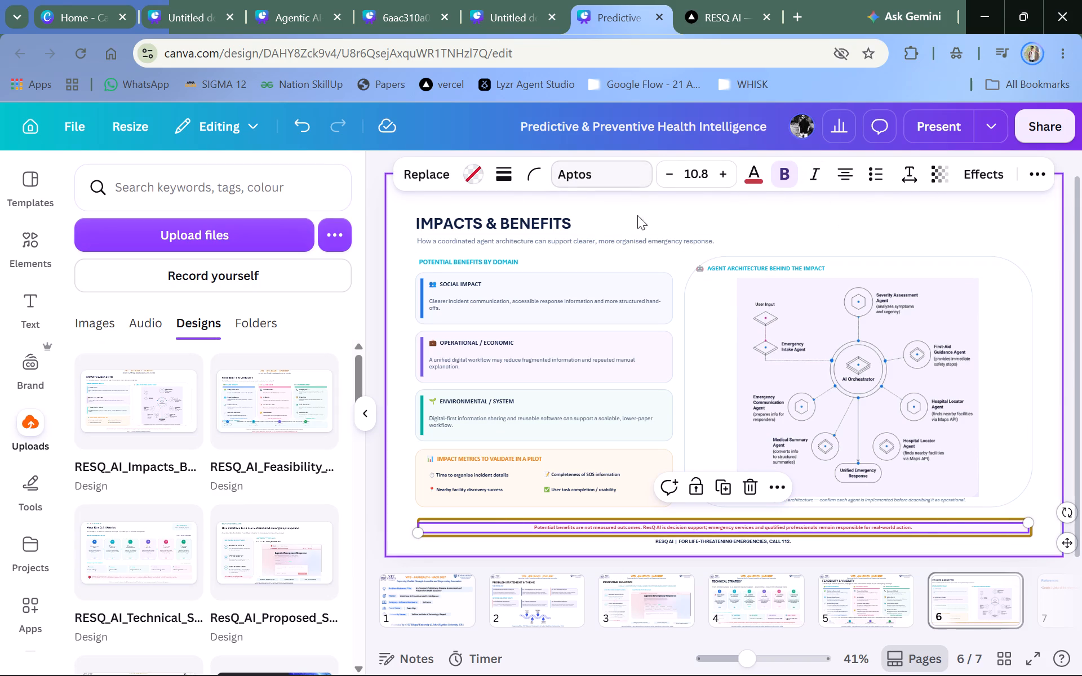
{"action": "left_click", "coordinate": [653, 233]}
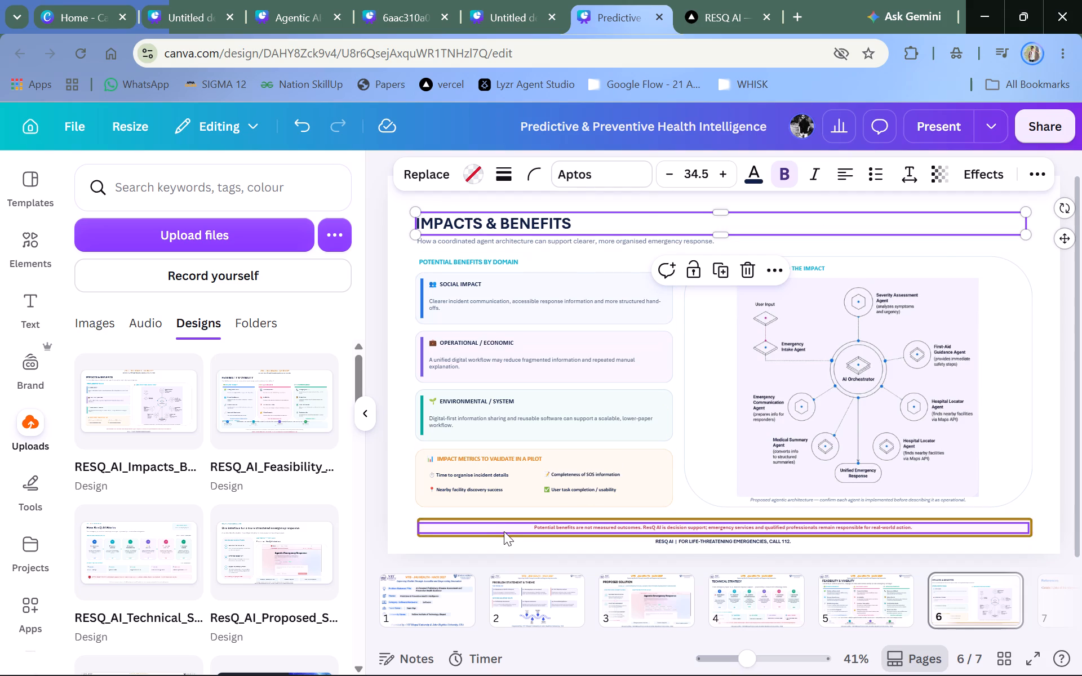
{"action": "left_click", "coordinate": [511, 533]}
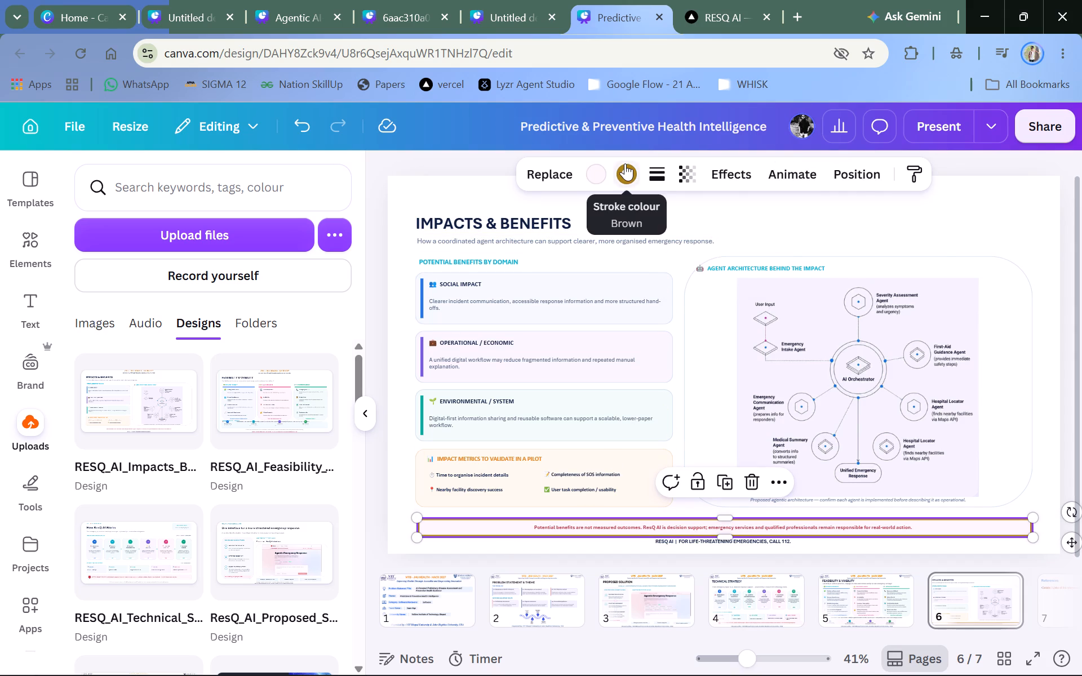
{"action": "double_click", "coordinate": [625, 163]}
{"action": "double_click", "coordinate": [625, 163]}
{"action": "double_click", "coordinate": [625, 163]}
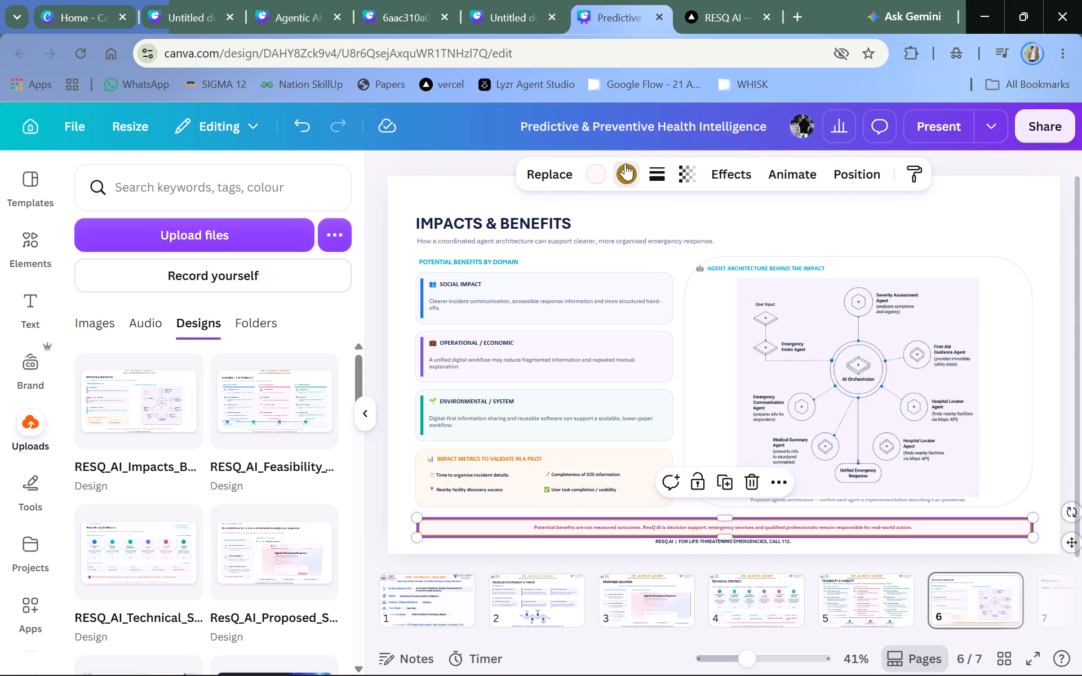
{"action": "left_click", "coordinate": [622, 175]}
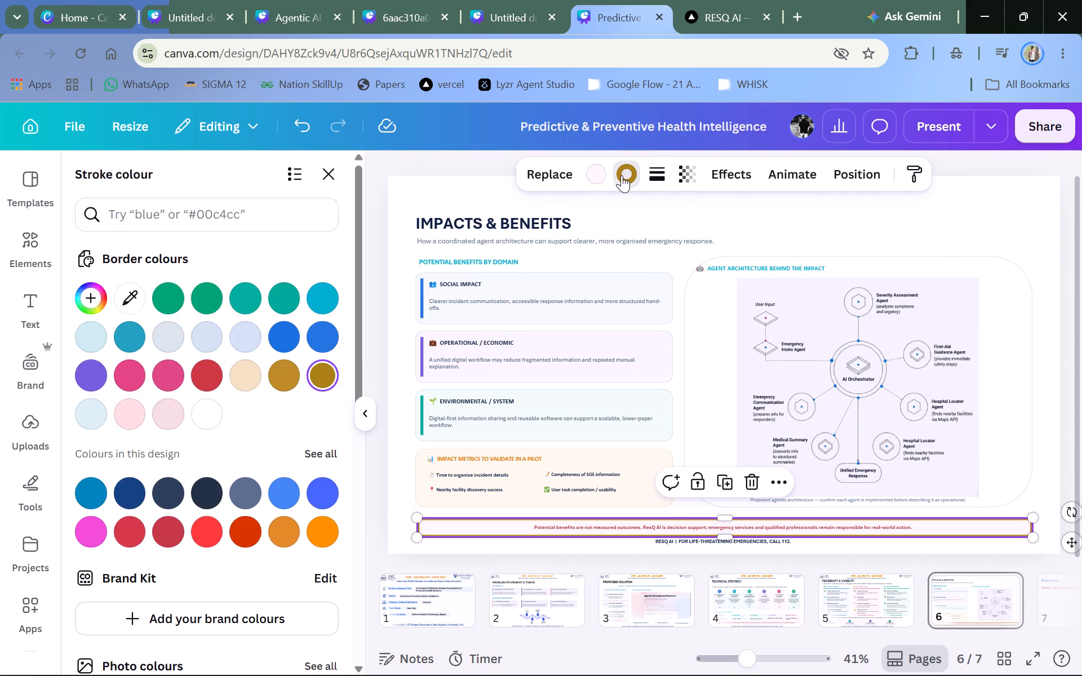
Undo the recent effect and brown stroke colour changes on the disclaimer banner of the Impacts & Benefits slide.
{"action": "triple_click", "coordinate": [306, 112]}
{"action": "triple_click", "coordinate": [306, 112]}
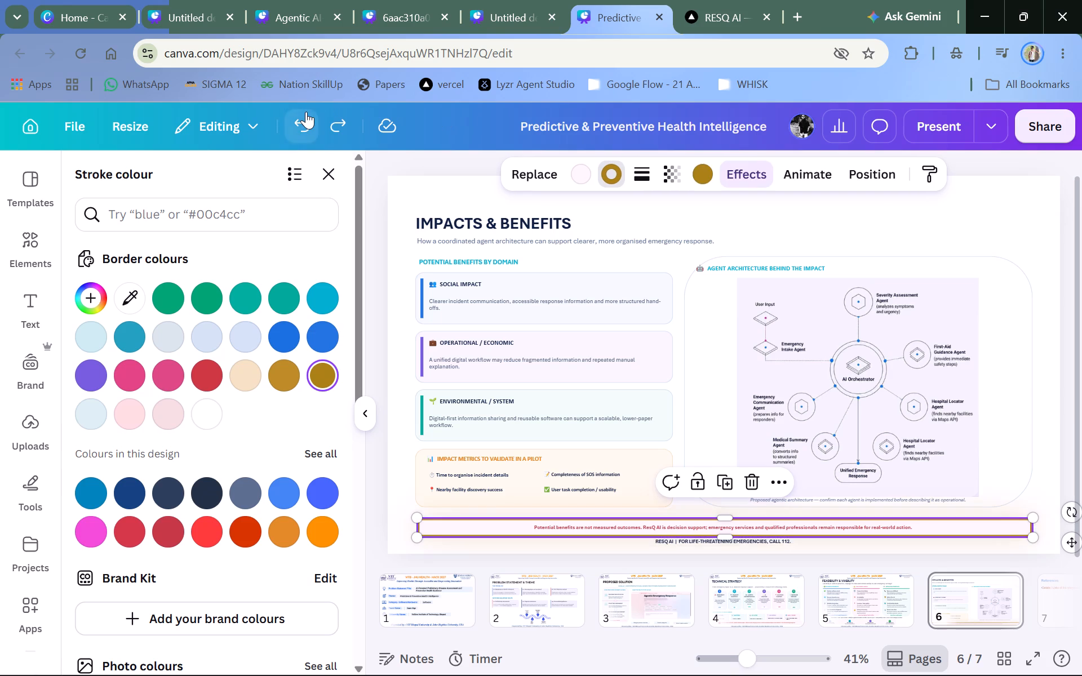
{"action": "left_click", "coordinate": [306, 112]}
{"action": "left_click", "coordinate": [337, 121]}
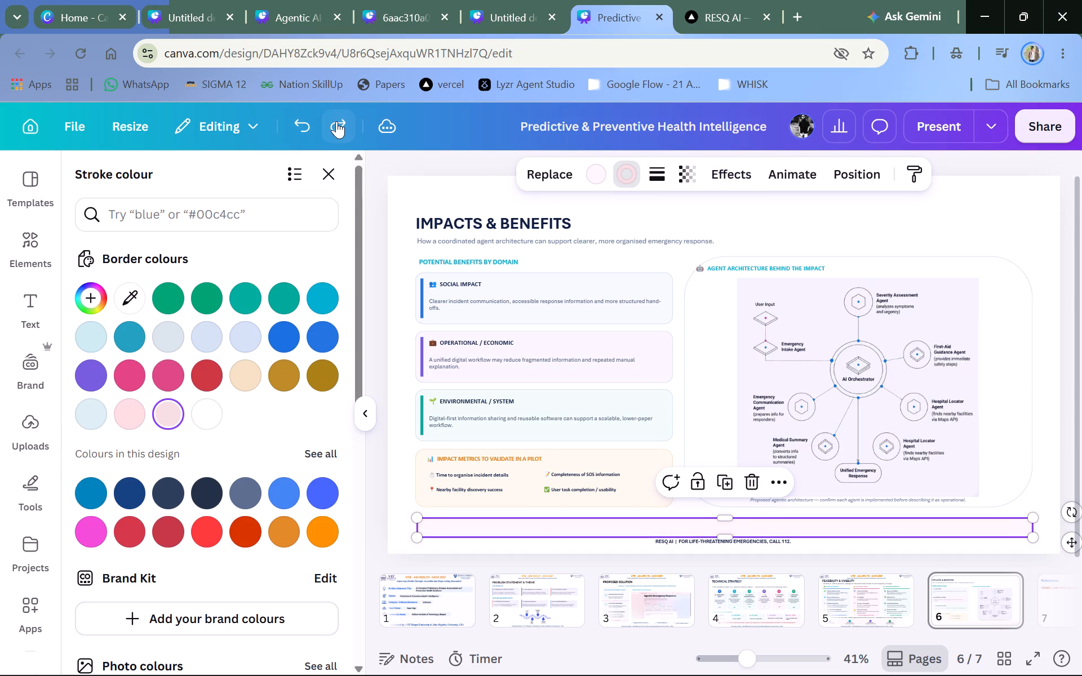
{"action": "double_click", "coordinate": [336, 121]}
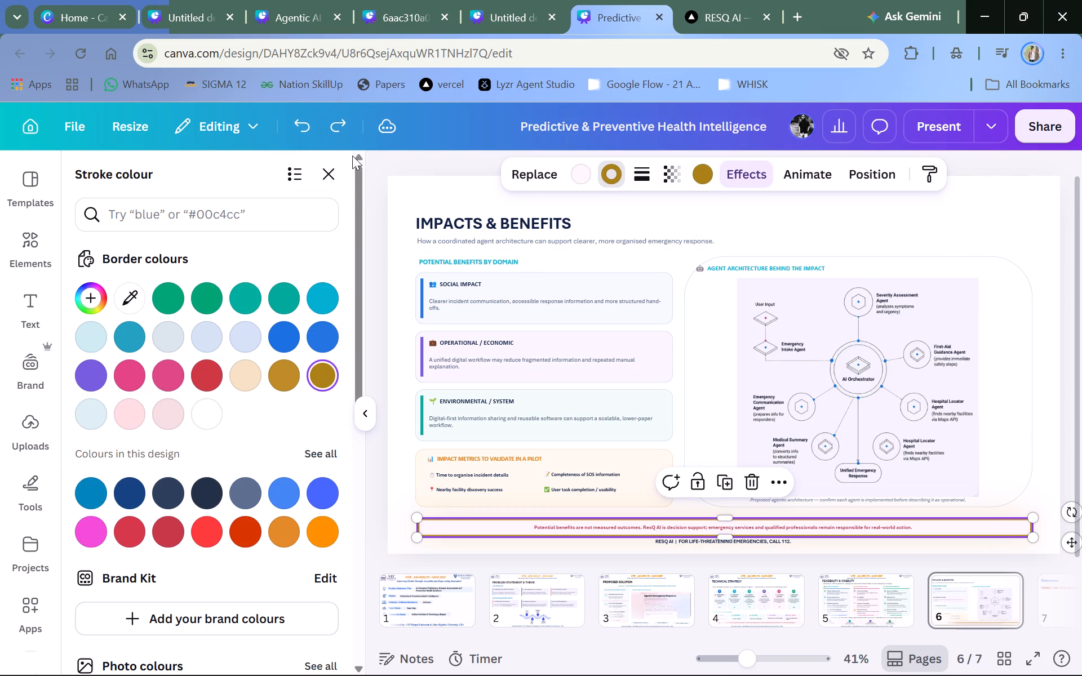
{"action": "double_click", "coordinate": [313, 126]}
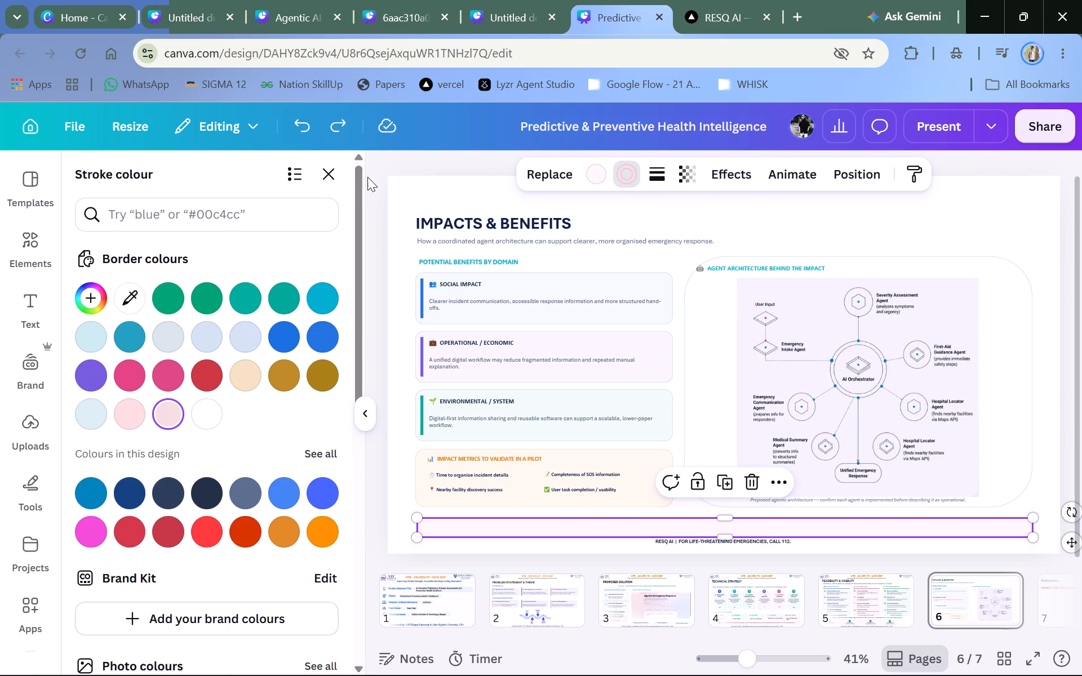
{"action": "double_click", "coordinate": [367, 177]}
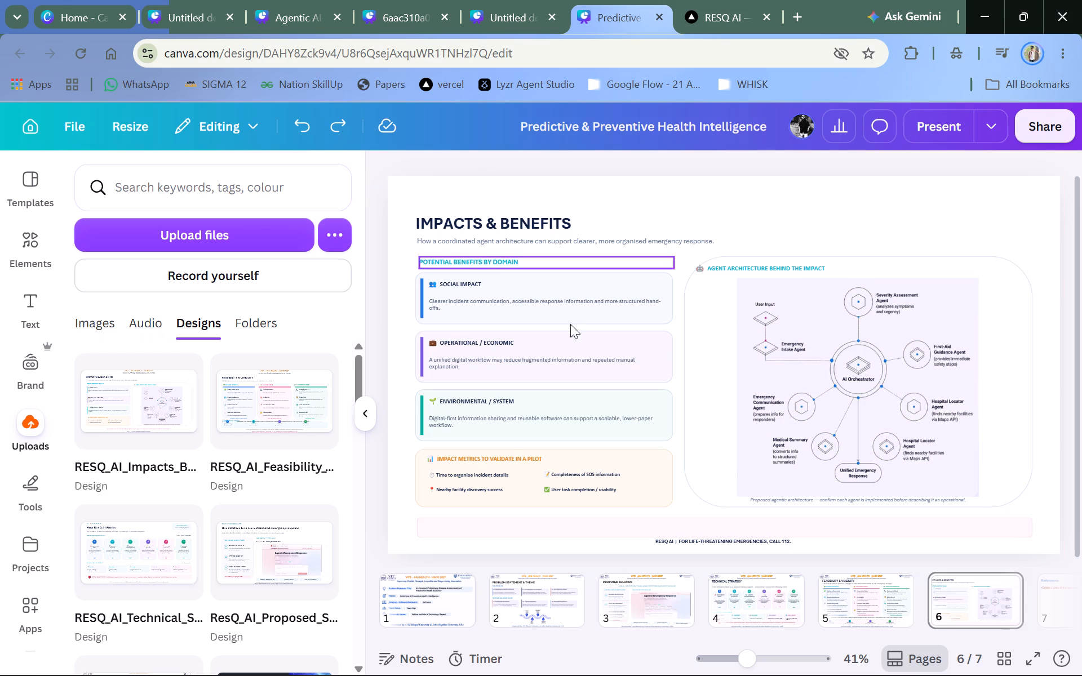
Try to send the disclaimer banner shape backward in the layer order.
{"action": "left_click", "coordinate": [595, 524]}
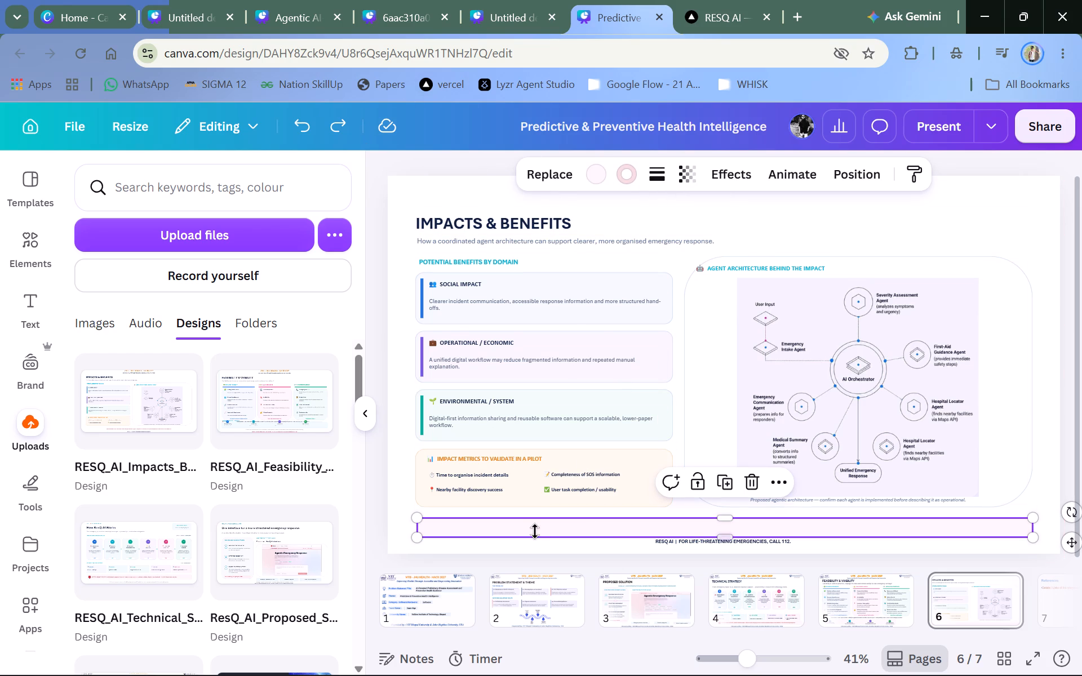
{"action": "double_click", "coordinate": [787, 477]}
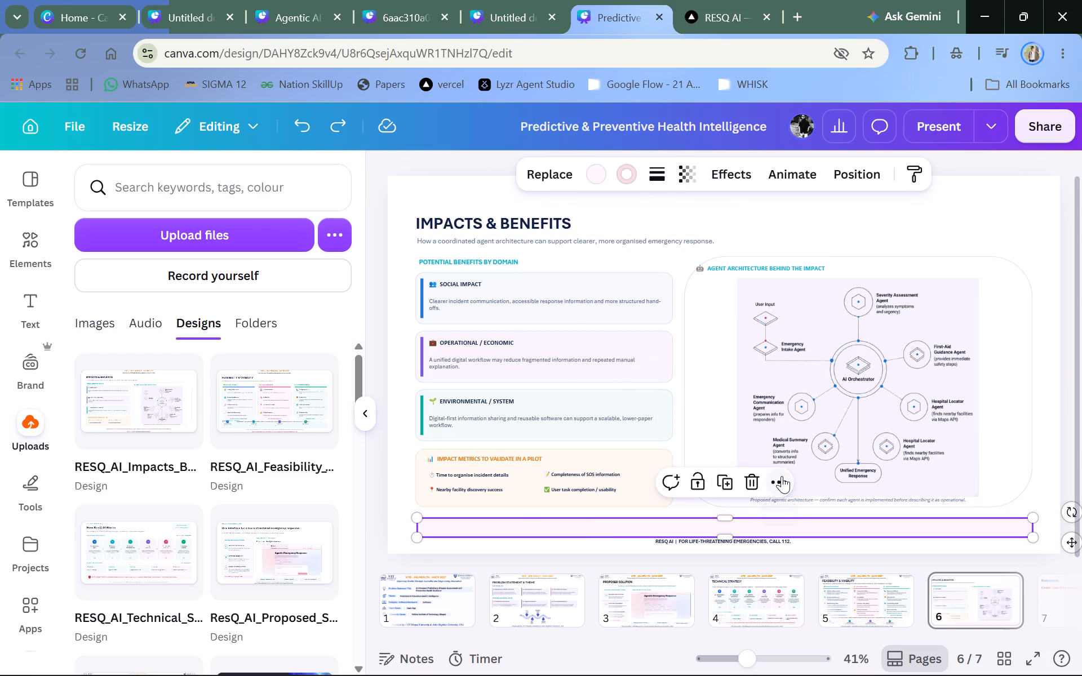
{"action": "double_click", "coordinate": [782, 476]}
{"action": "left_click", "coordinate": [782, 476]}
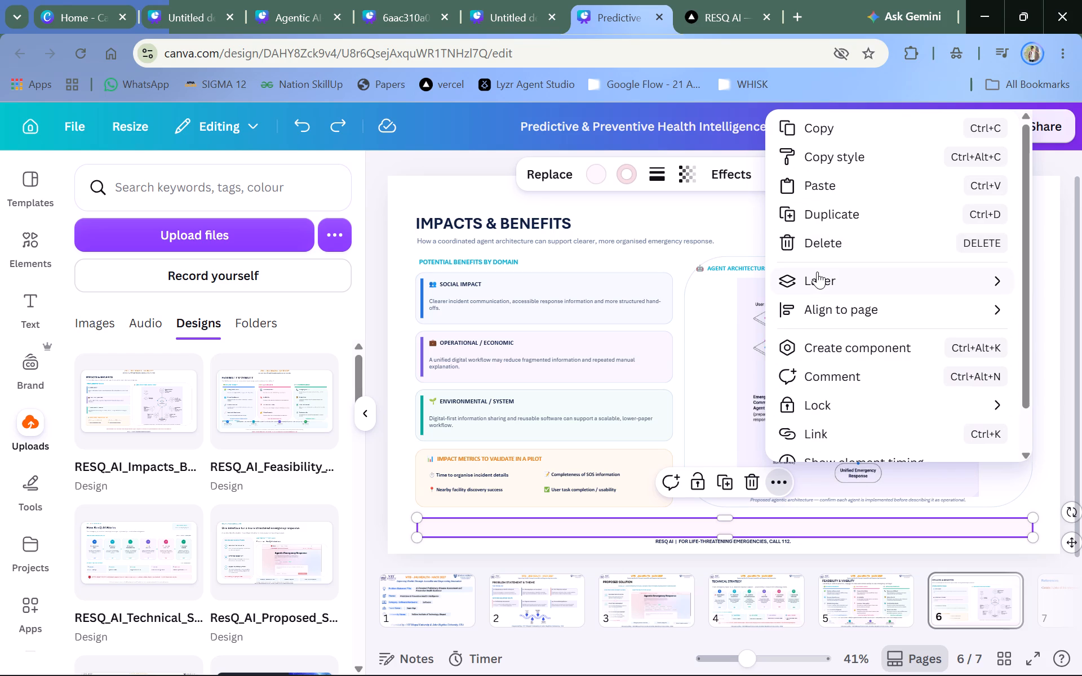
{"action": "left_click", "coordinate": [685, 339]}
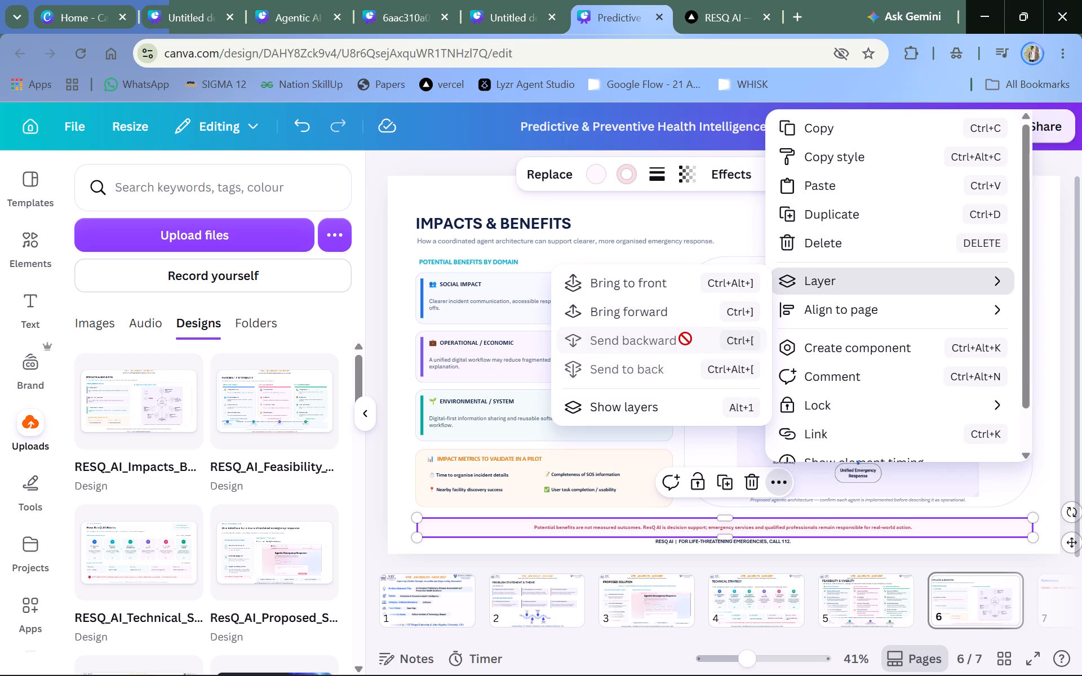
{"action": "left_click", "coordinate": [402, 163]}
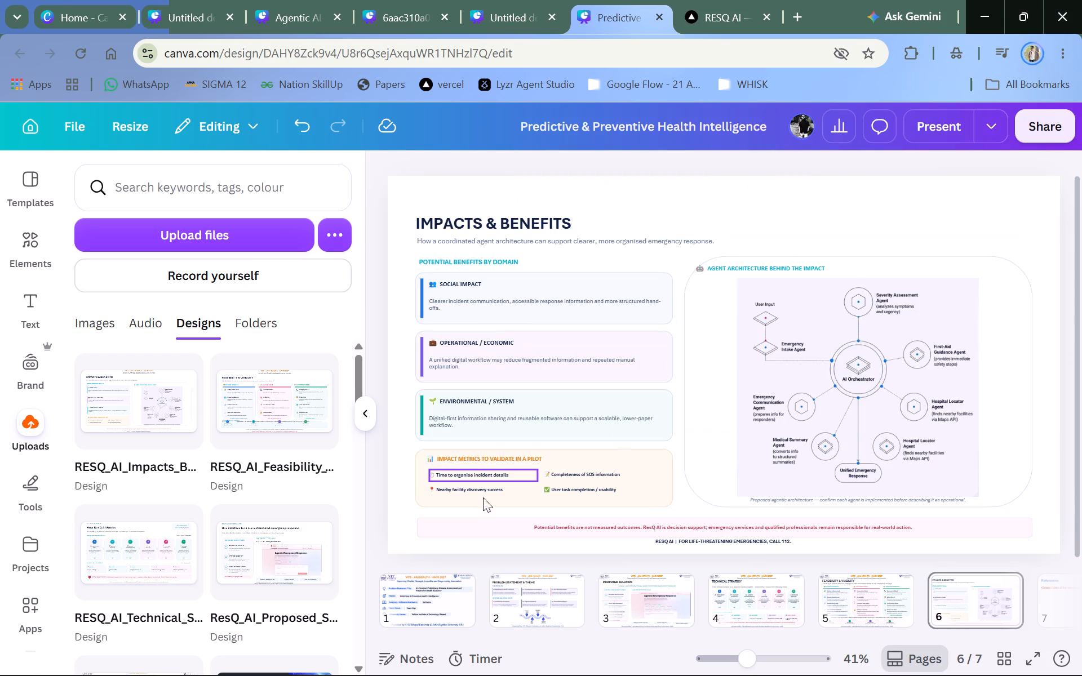
Apply a Drop shadow to the disclaimer banner shape with its transparency set to 19.
{"action": "left_click", "coordinate": [463, 520]}
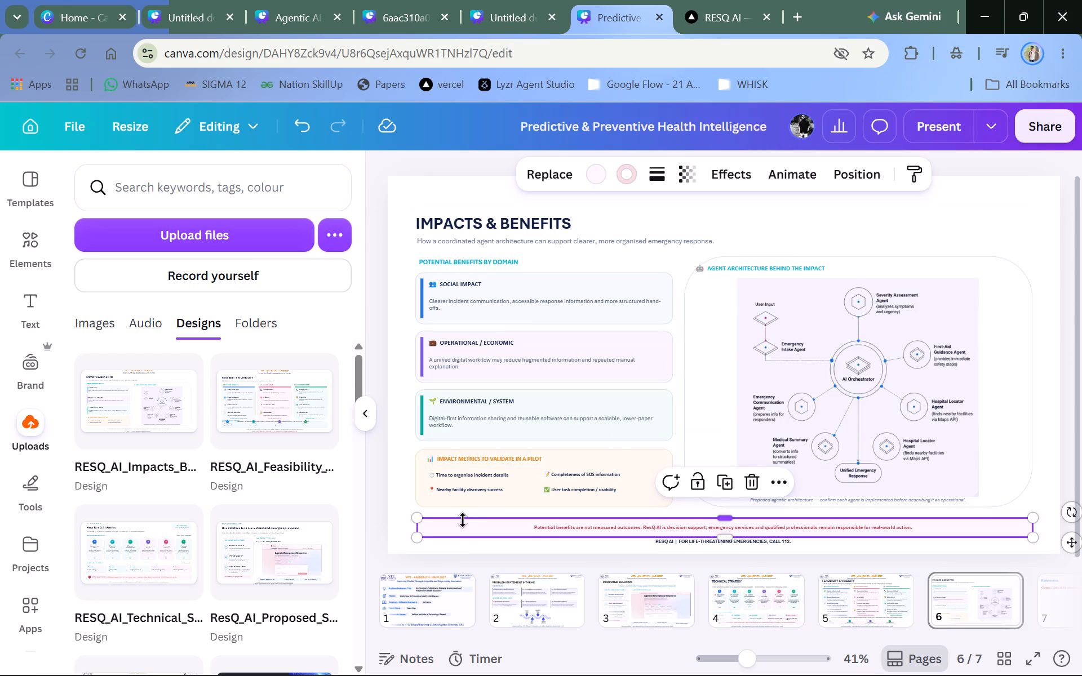
{"action": "double_click", "coordinate": [749, 175]}
{"action": "left_click", "coordinate": [749, 175]}
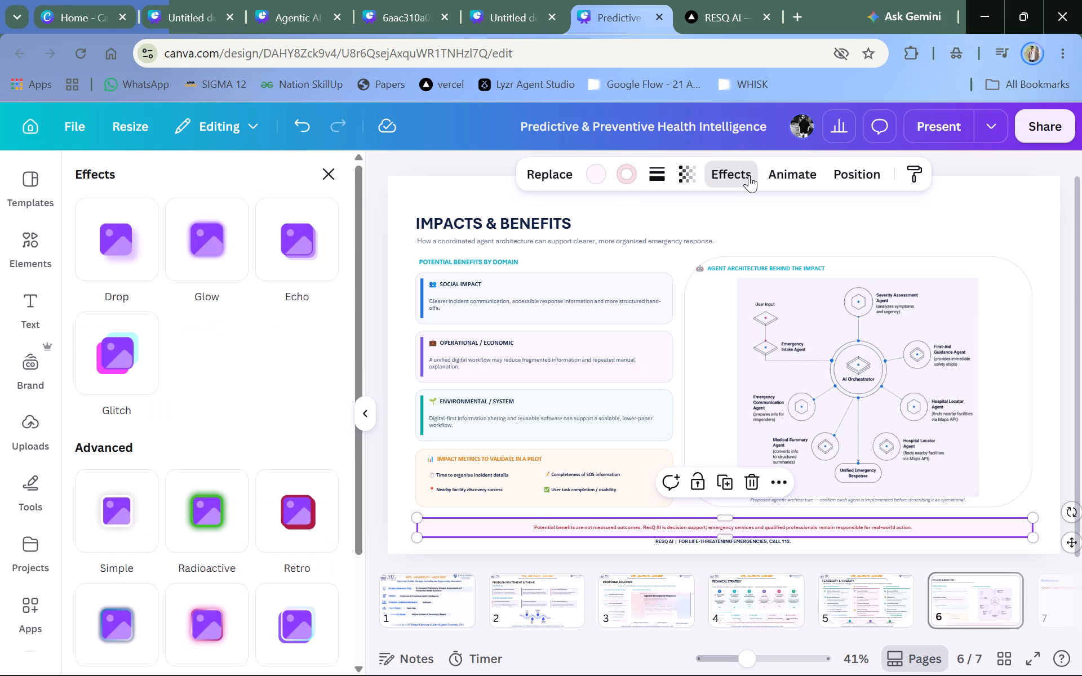
{"action": "left_click", "coordinate": [143, 242]}
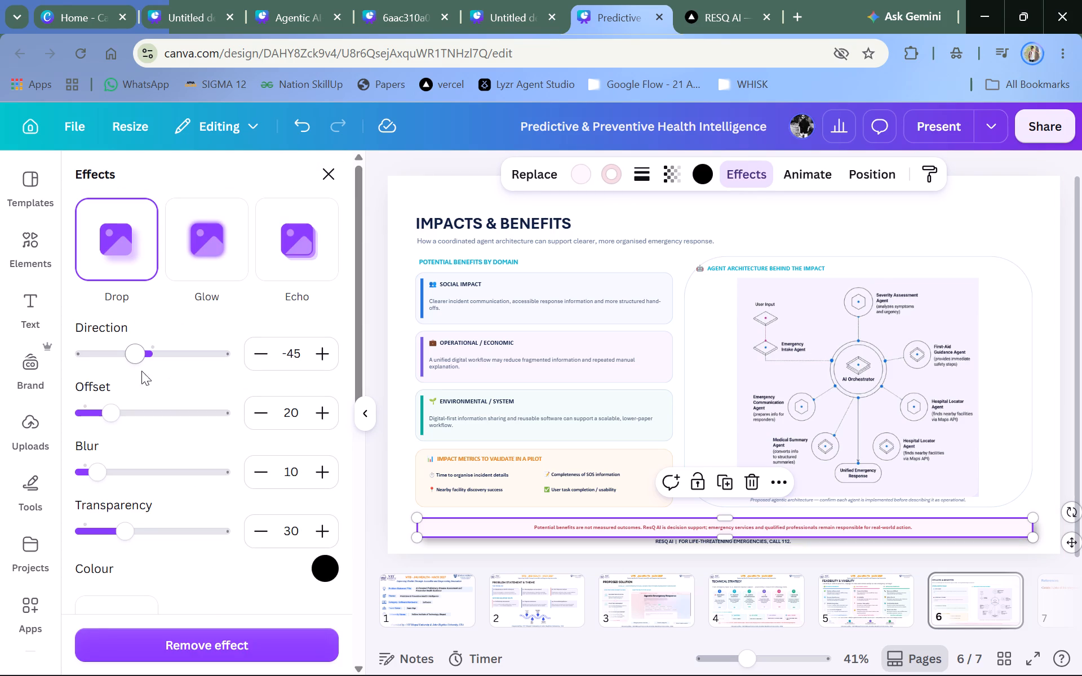
{"action": "double_click", "coordinate": [109, 530]}
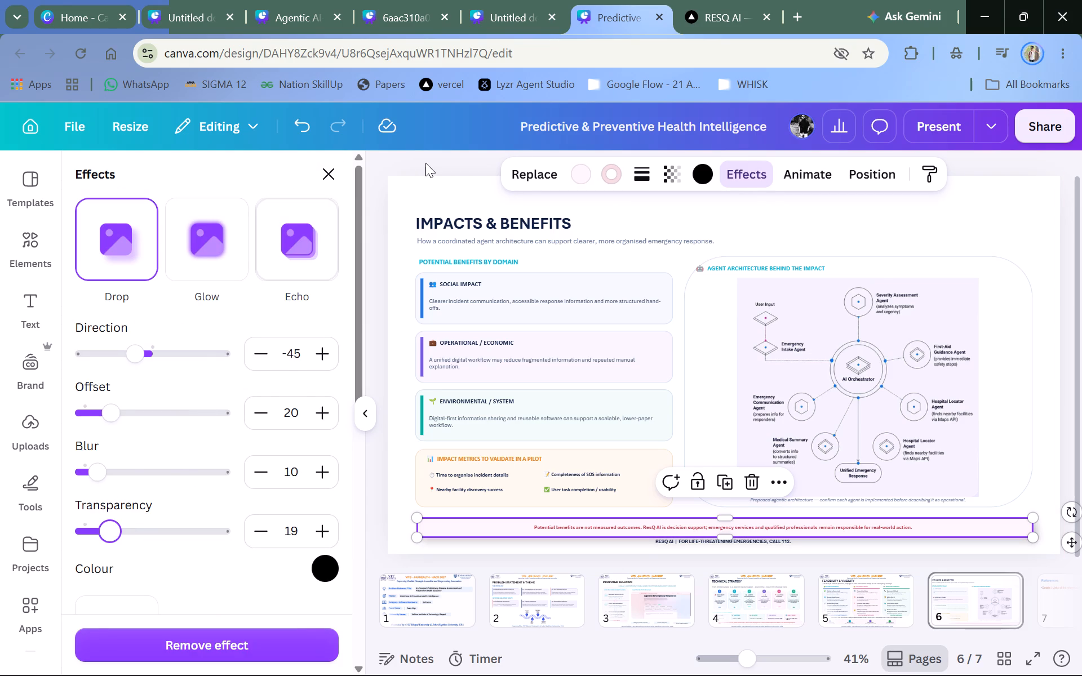
{"action": "triple_click", "coordinate": [425, 163]}
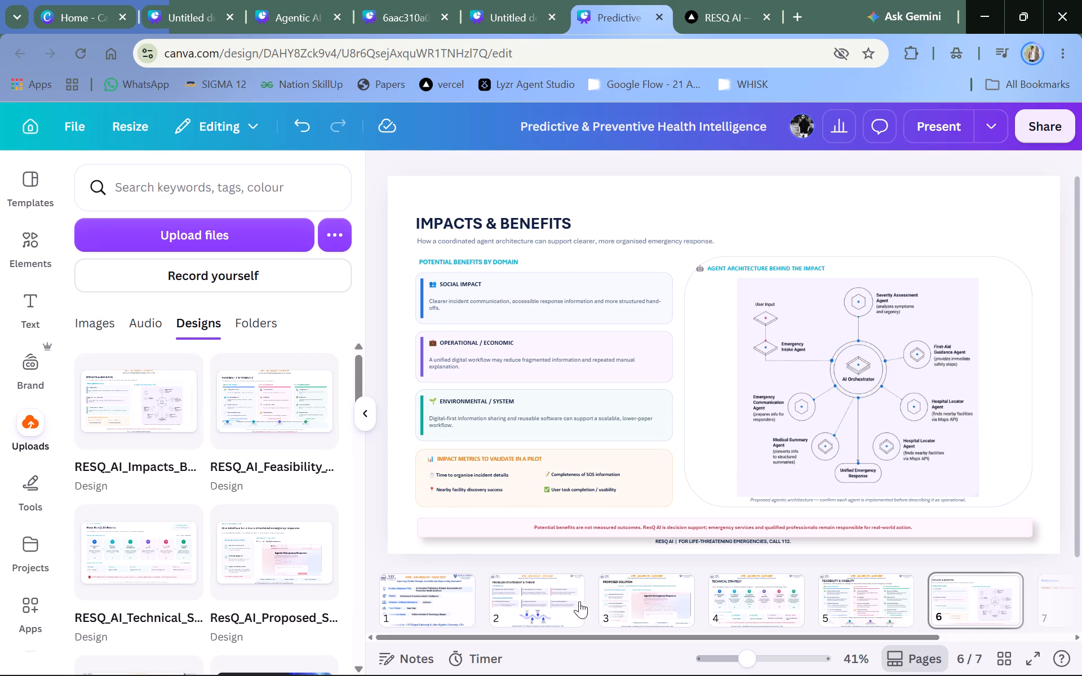
Add a Drop shadow to the Safety & Human Oversight banner on the Technical Strategy slide and lower the shadow's transparency value.
{"action": "double_click", "coordinate": [617, 593]}
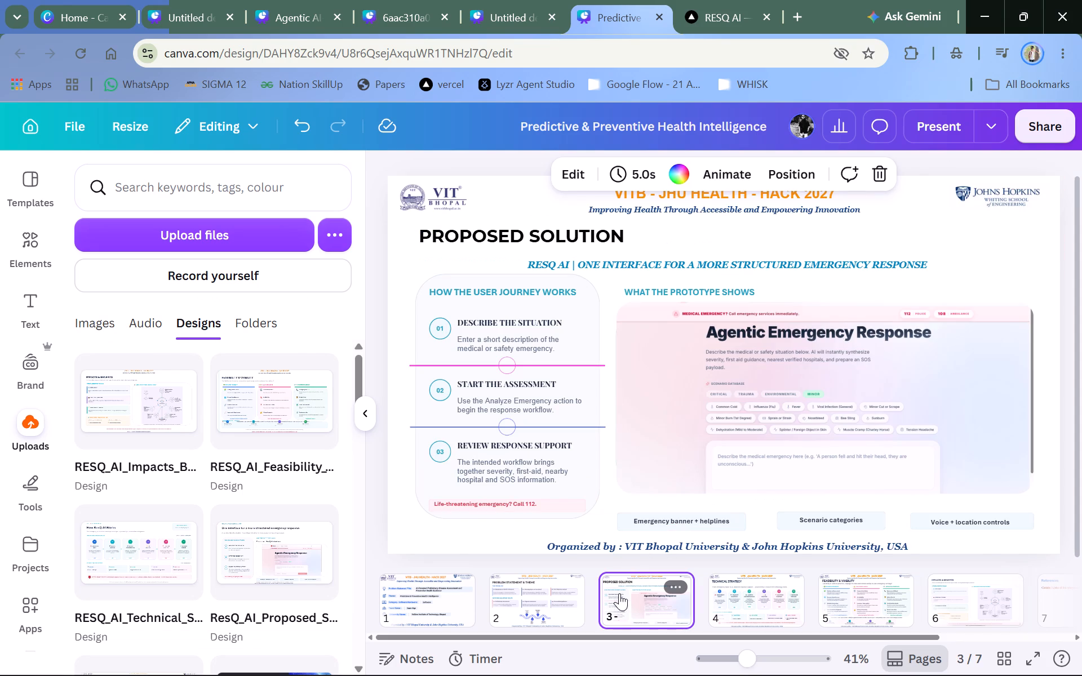
{"action": "double_click", "coordinate": [727, 592]}
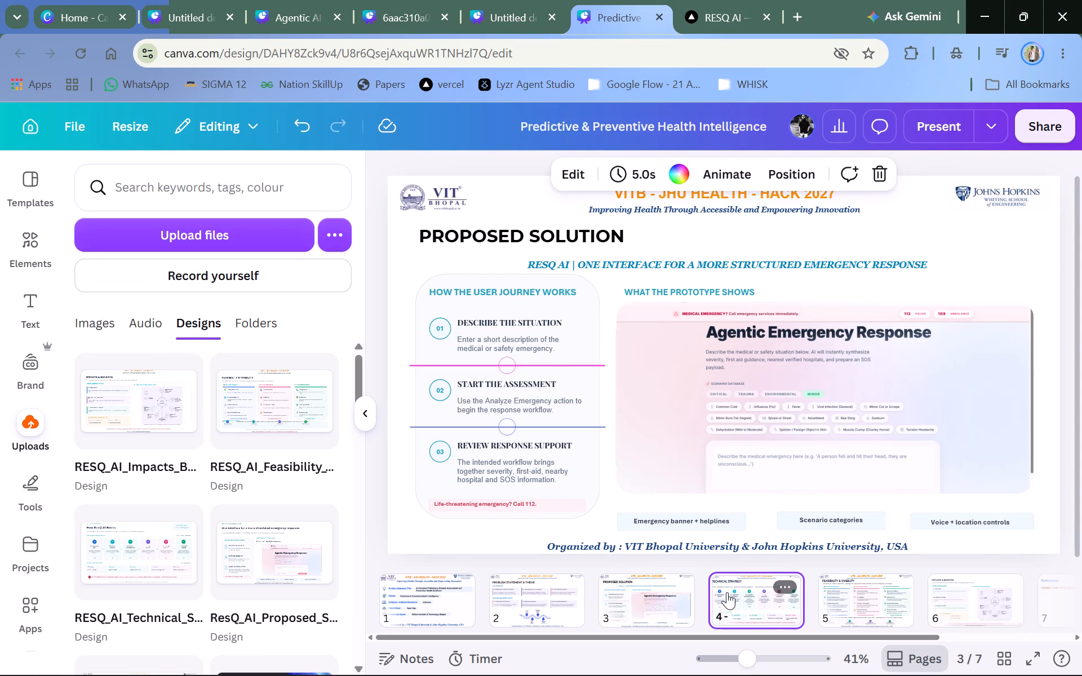
{"action": "double_click", "coordinate": [417, 518]}
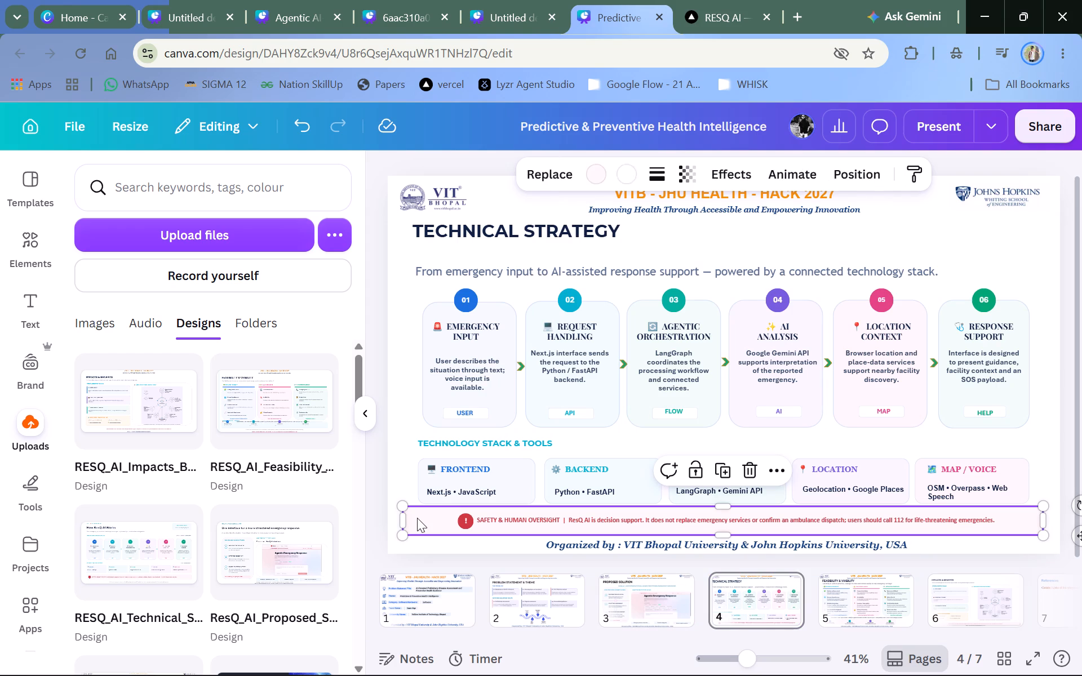
{"action": "double_click", "coordinate": [725, 167]}
{"action": "left_click", "coordinate": [725, 167]}
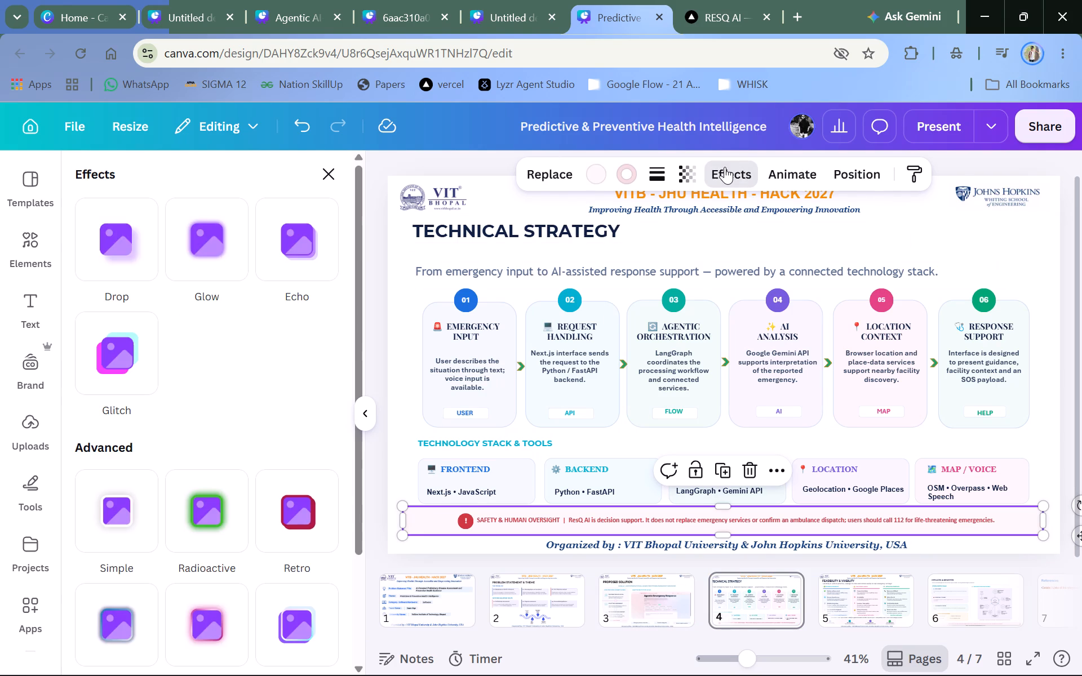
{"action": "double_click", "coordinate": [121, 223]}
{"action": "left_click", "coordinate": [121, 223]}
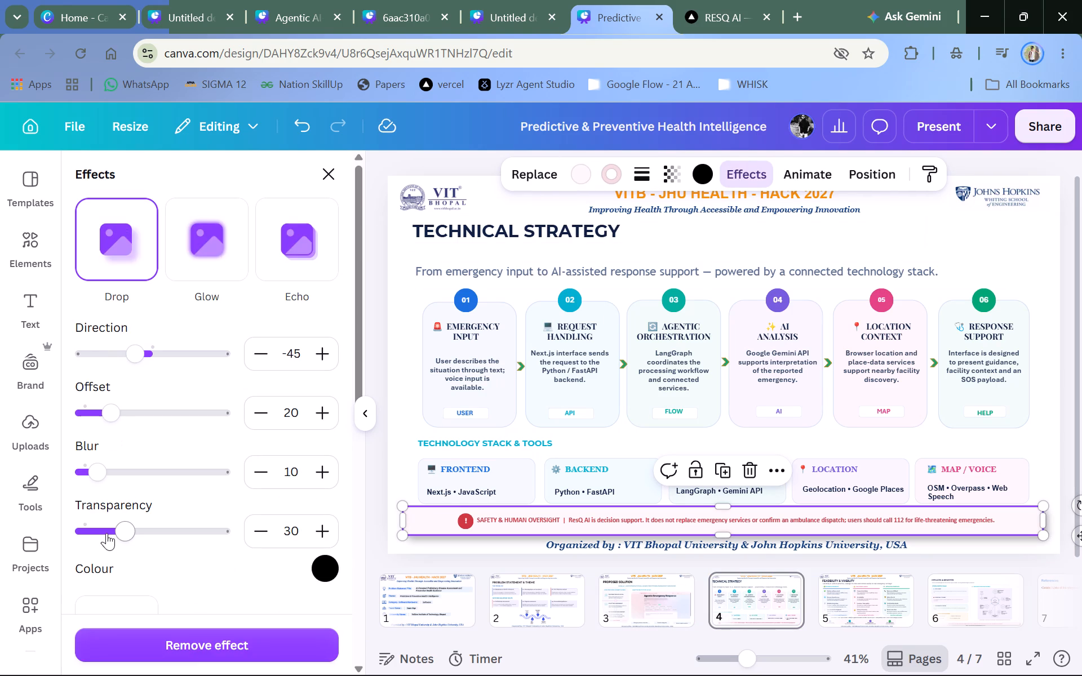
{"action": "double_click", "coordinate": [107, 533]}
{"action": "left_click", "coordinate": [385, 192]}
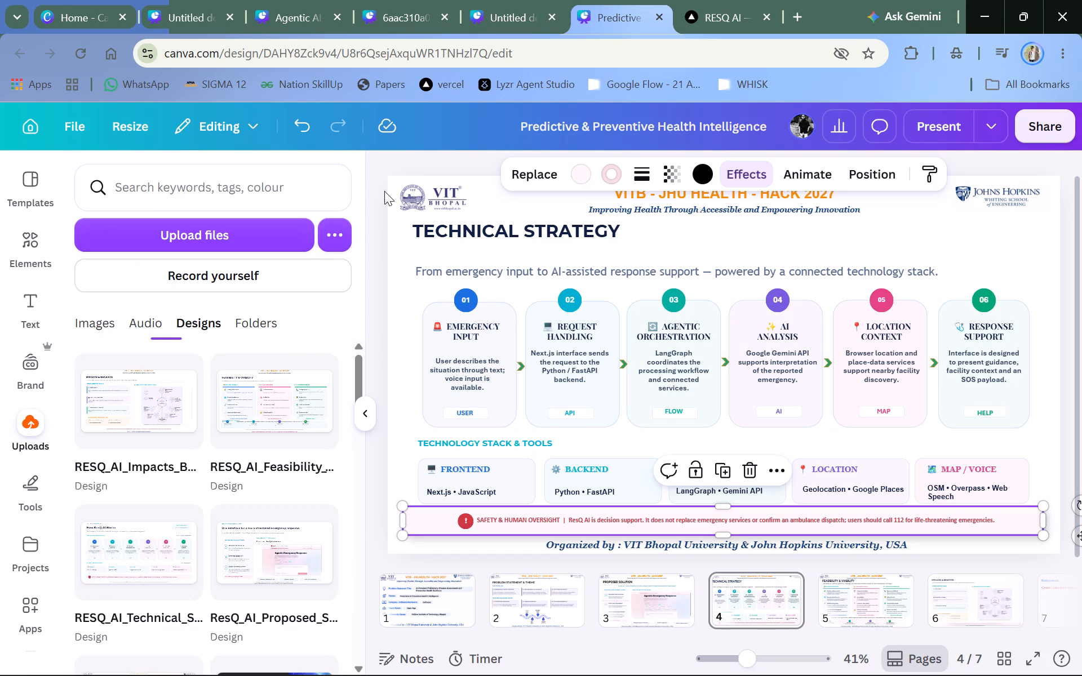
{"action": "left_click", "coordinate": [379, 191]}
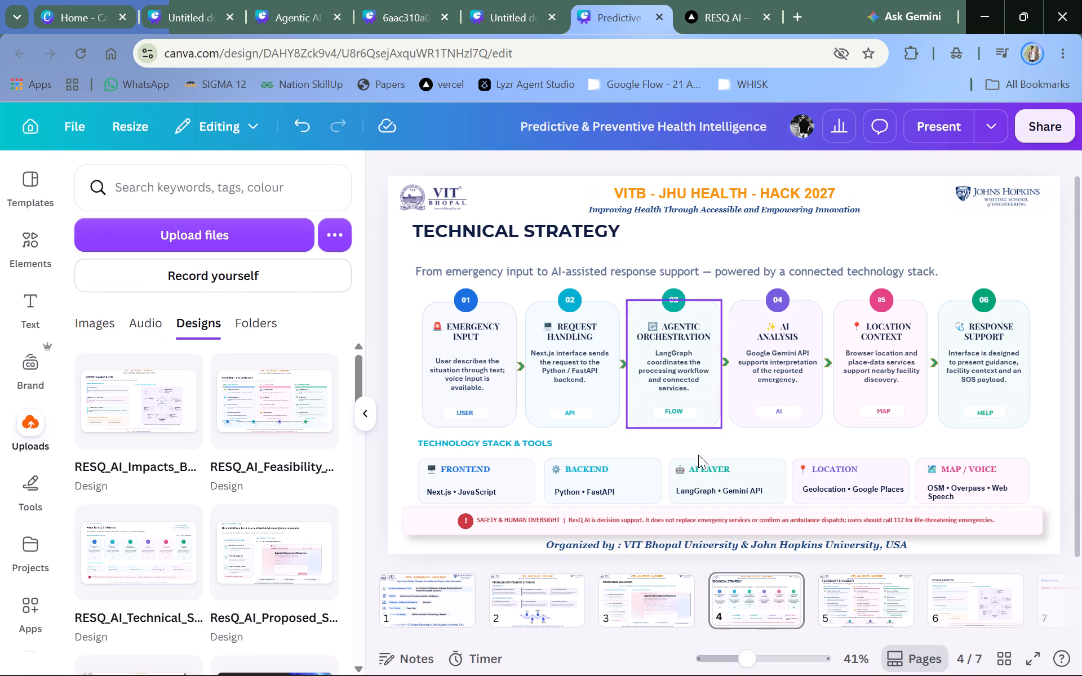
Copy the "VITB - JHU HEALTH - HACK 2027" heading from the Feasibility & Viability slide onto the Impacts & Benefits slide.
{"action": "double_click", "coordinate": [877, 607]}
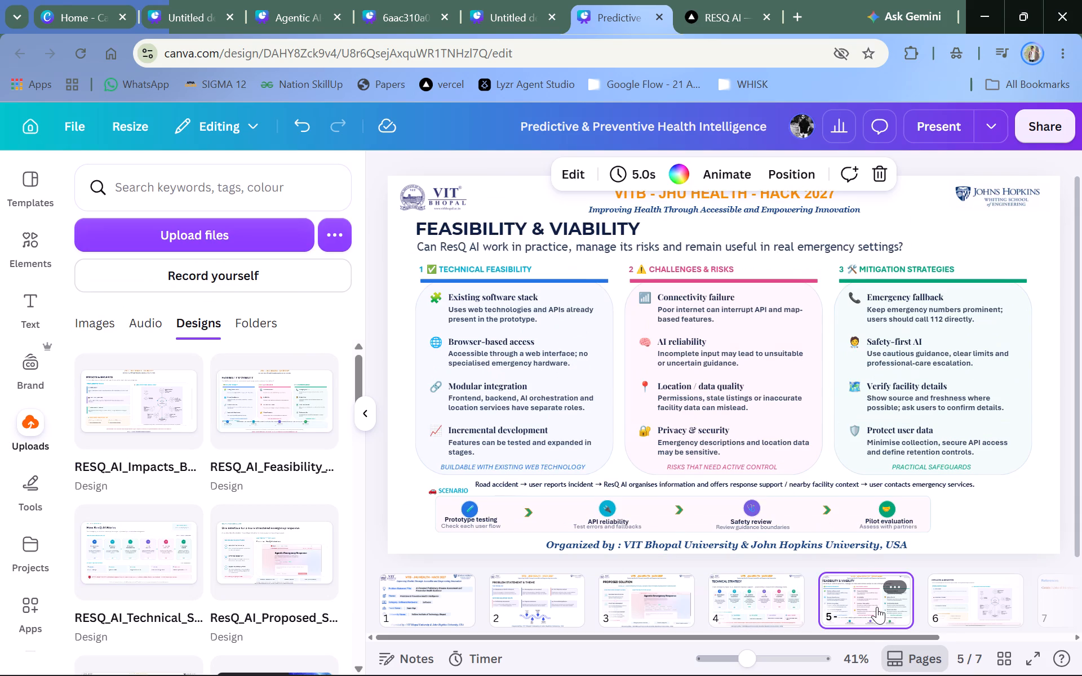
{"action": "left_click", "coordinate": [951, 585]}
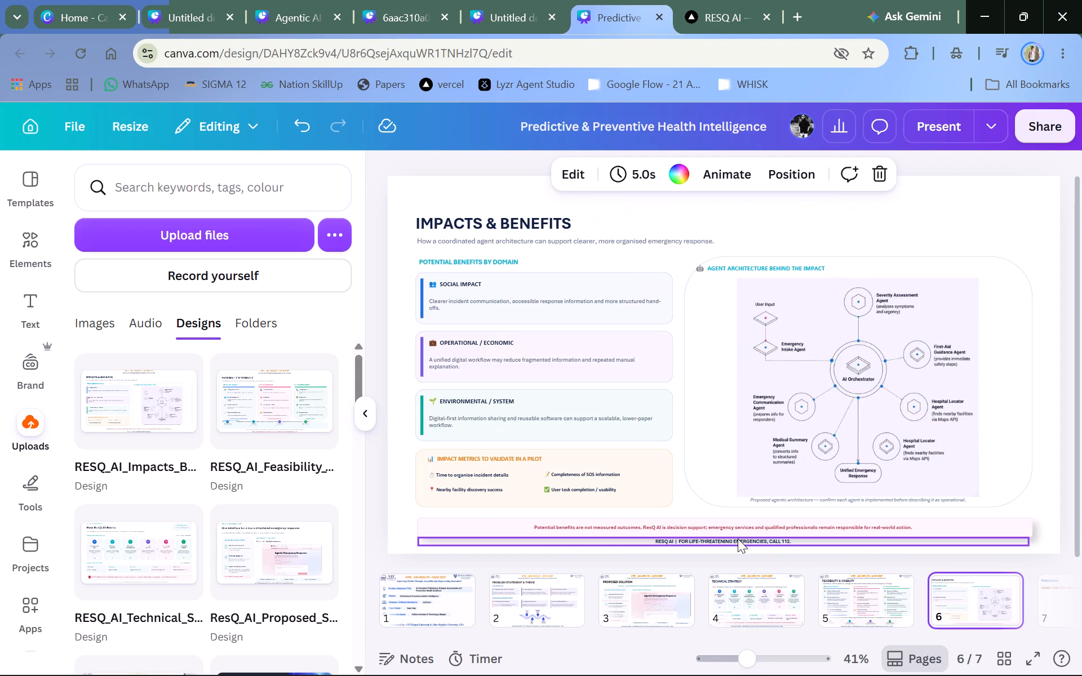
{"action": "left_click", "coordinate": [869, 601]}
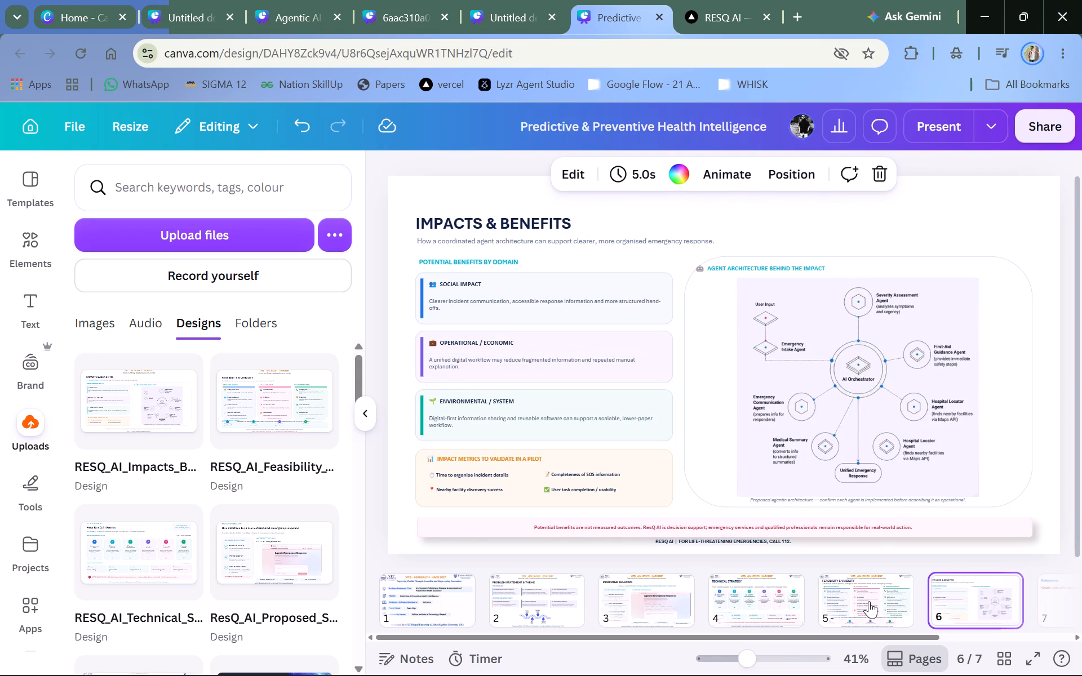
{"action": "double_click", "coordinate": [436, 162]}
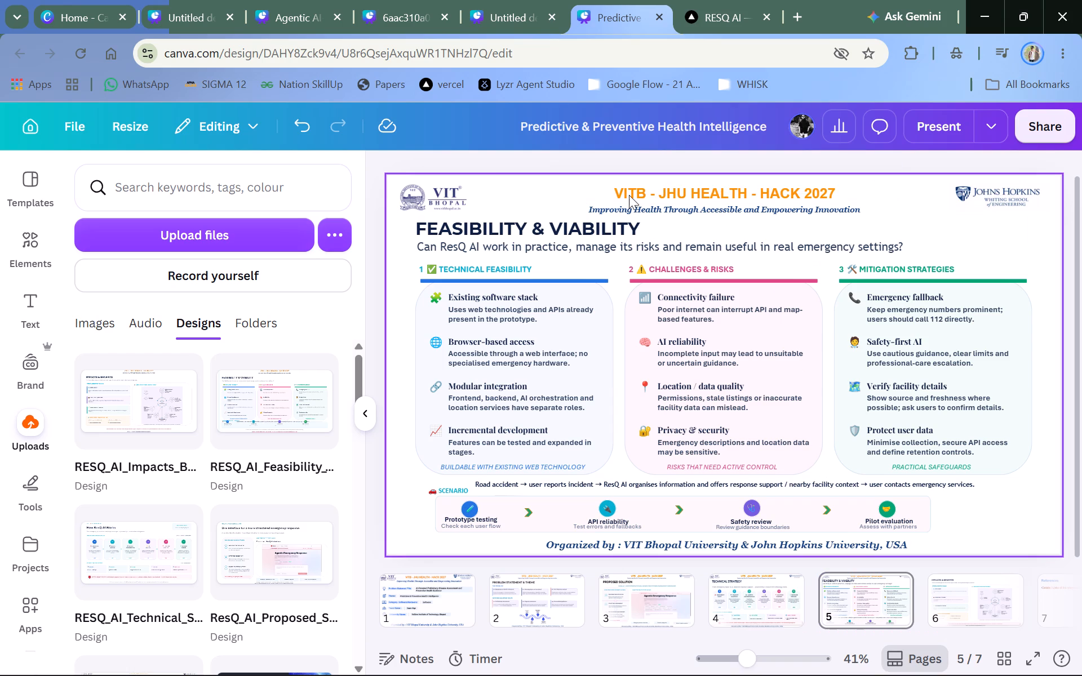
{"action": "double_click", "coordinate": [629, 195]}
{"action": "key", "text": "ctrl+c"}
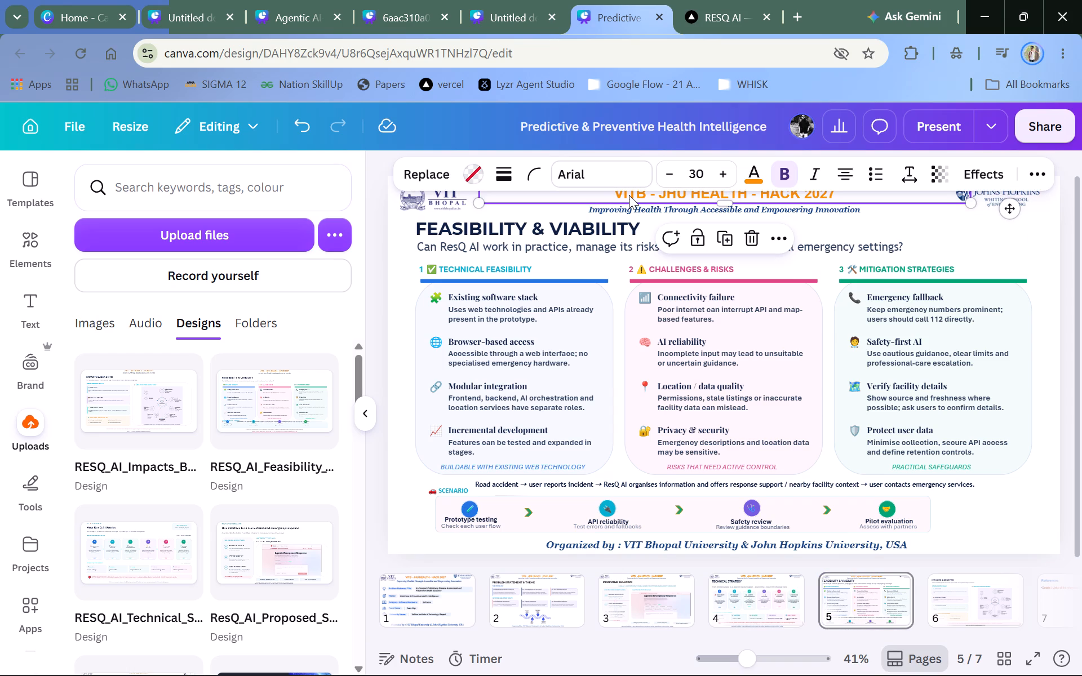
{"action": "left_click", "coordinate": [970, 589]}
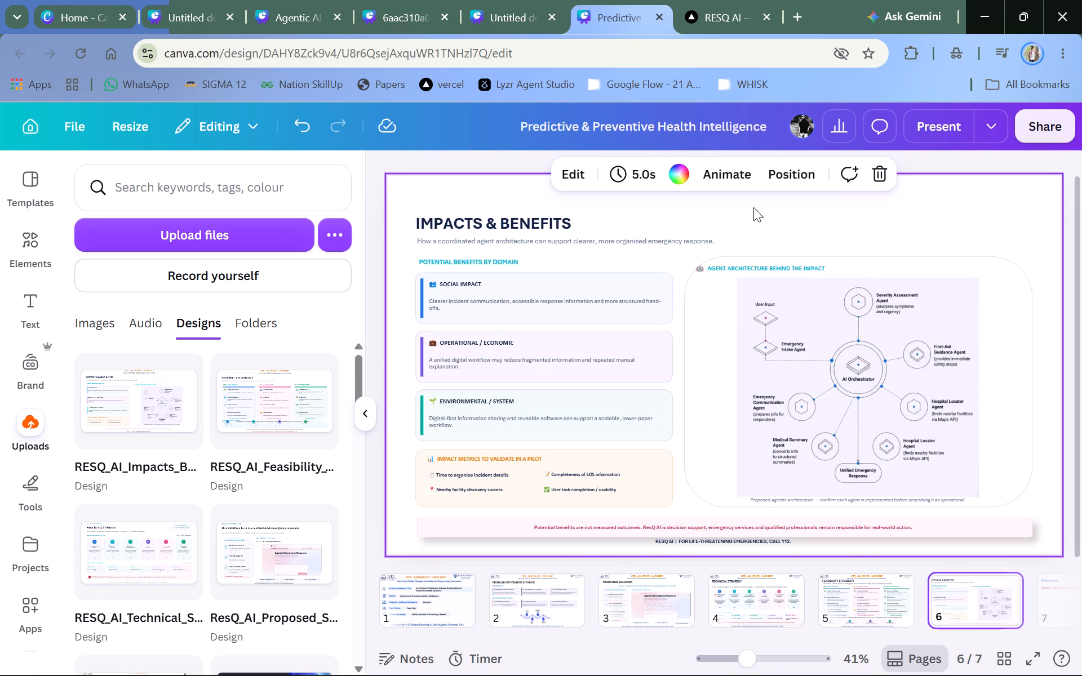
{"action": "double_click", "coordinate": [753, 207]}
{"action": "key", "text": "ctrl+v"}
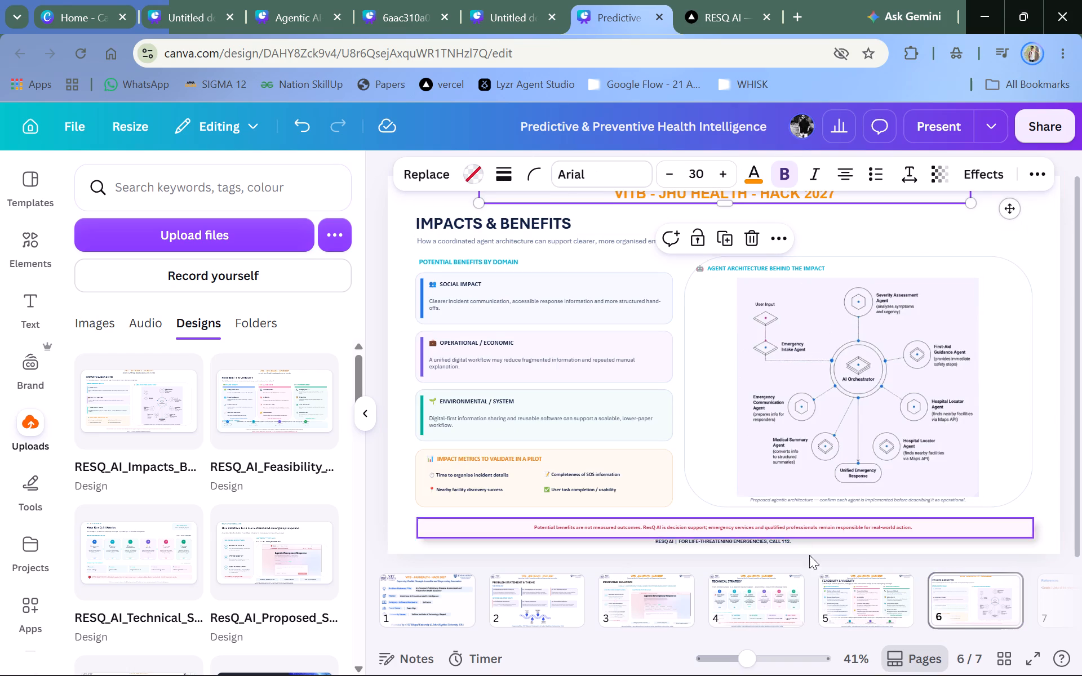
Copy the "Improving Health Through Accessible and Empowering Innovation" tagline from the Feasibility & Viability slide onto the Impacts & Benefits slide.
{"action": "left_click", "coordinate": [827, 579]}
{"action": "left_click", "coordinate": [706, 210]}
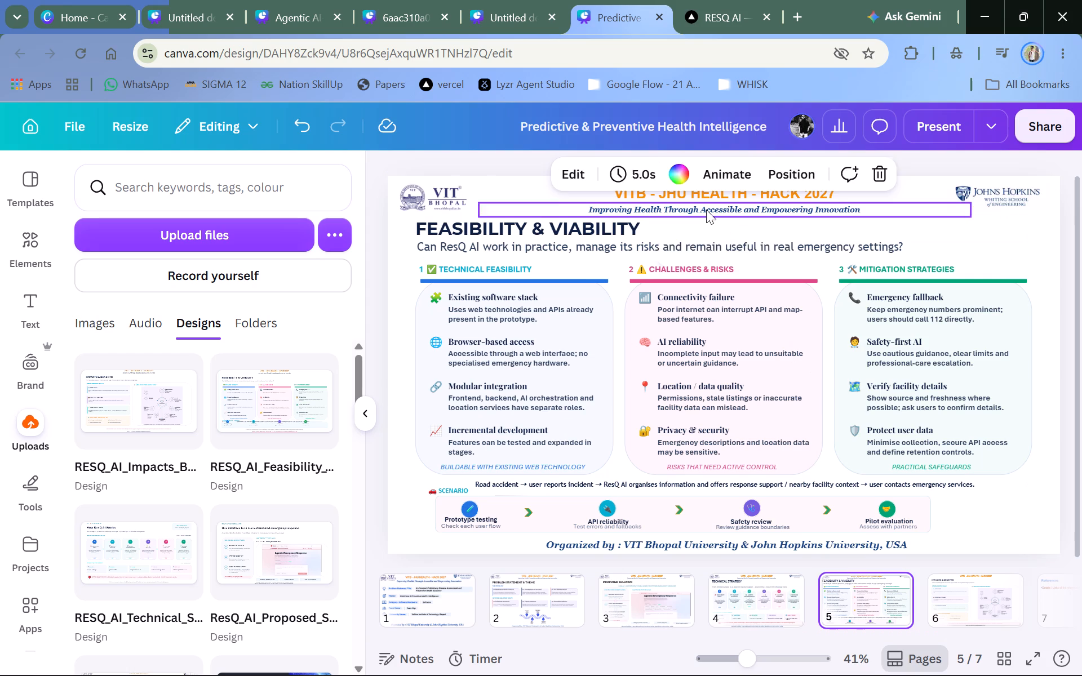
{"action": "key", "text": "ctrl+c"}
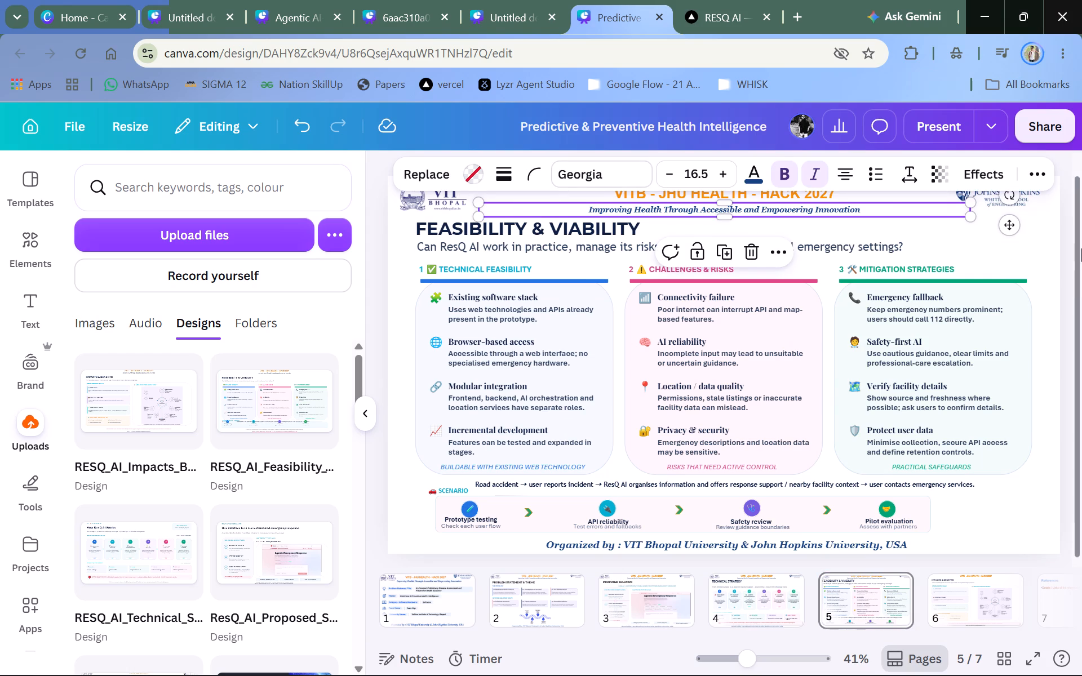
{"action": "double_click", "coordinate": [977, 582]}
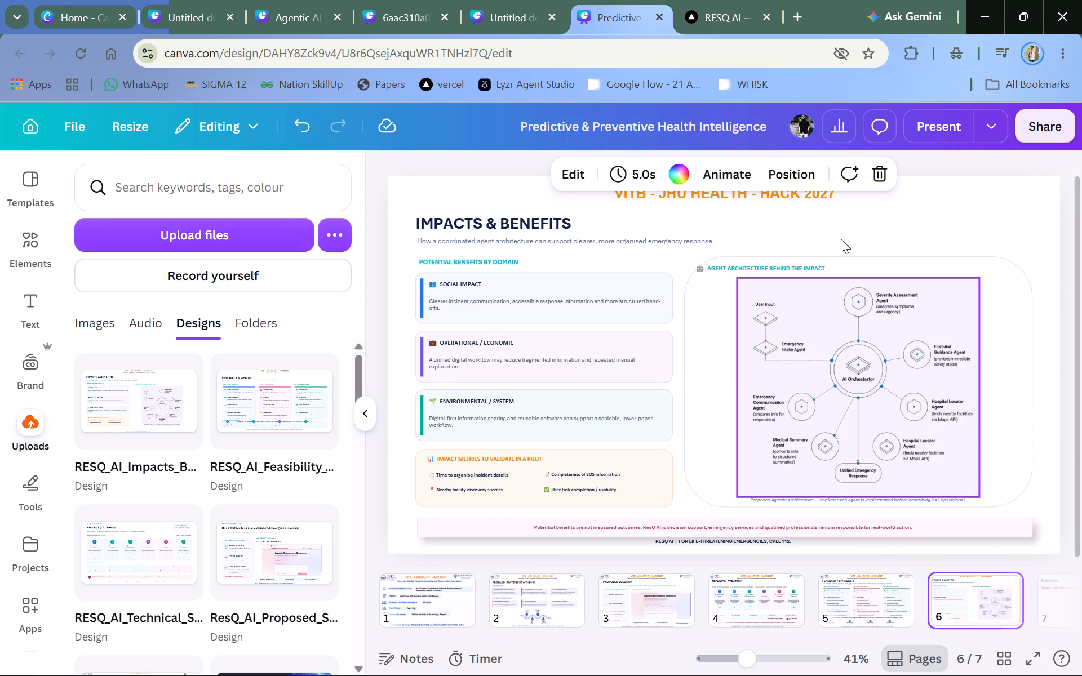
{"action": "double_click", "coordinate": [947, 205]}
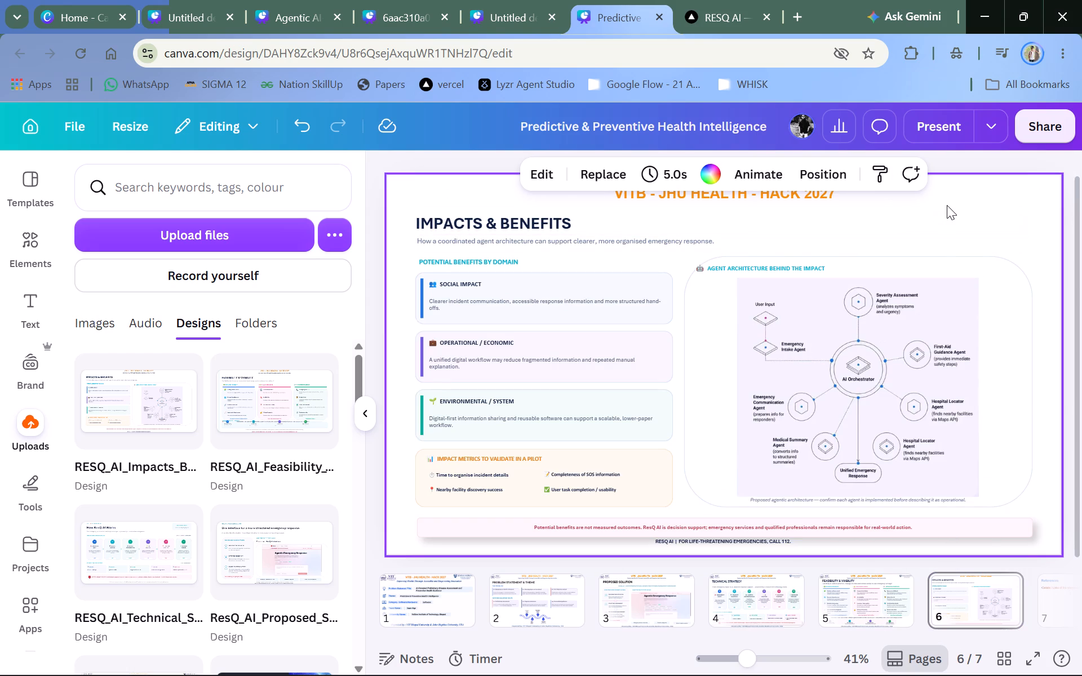
{"action": "key", "text": "ctrl+v"}
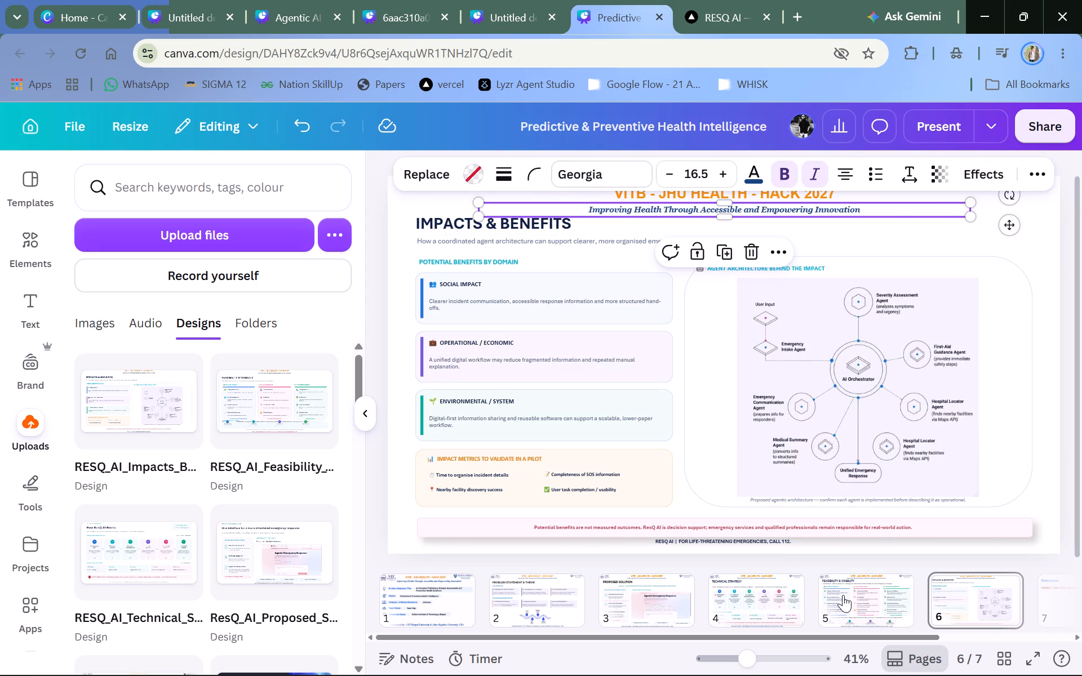
Copy the VIT Bhopal logo from the Feasibility & Viability slide onto the Impacts & Benefits slide.
{"action": "double_click", "coordinate": [843, 595]}
{"action": "double_click", "coordinate": [453, 196]}
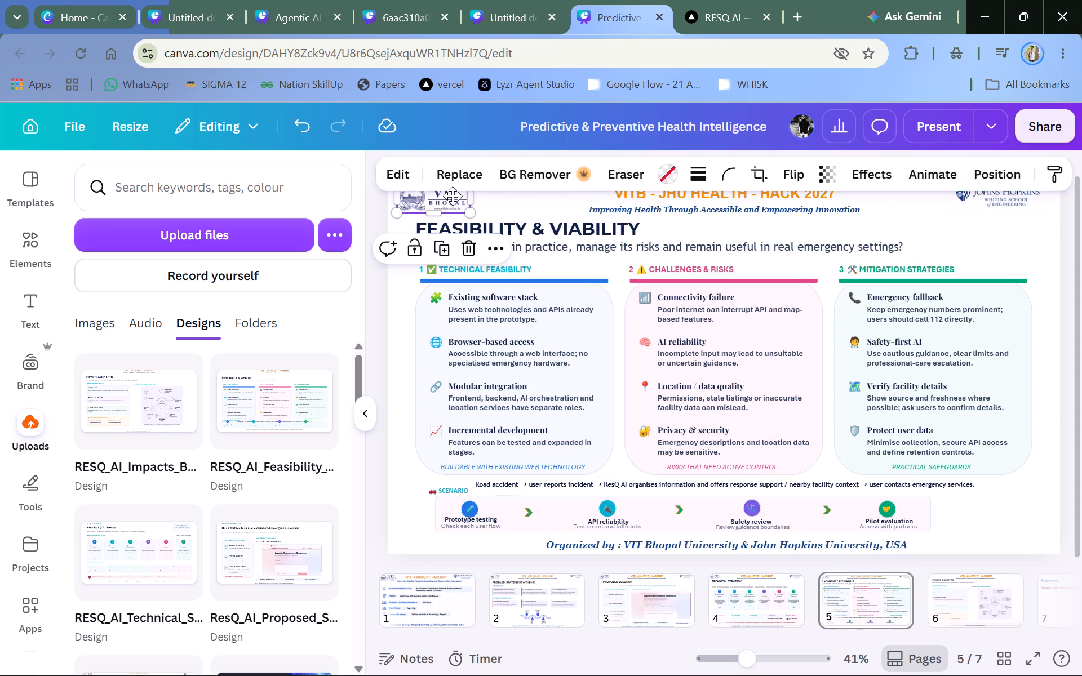
{"action": "key", "text": "ctrl+c"}
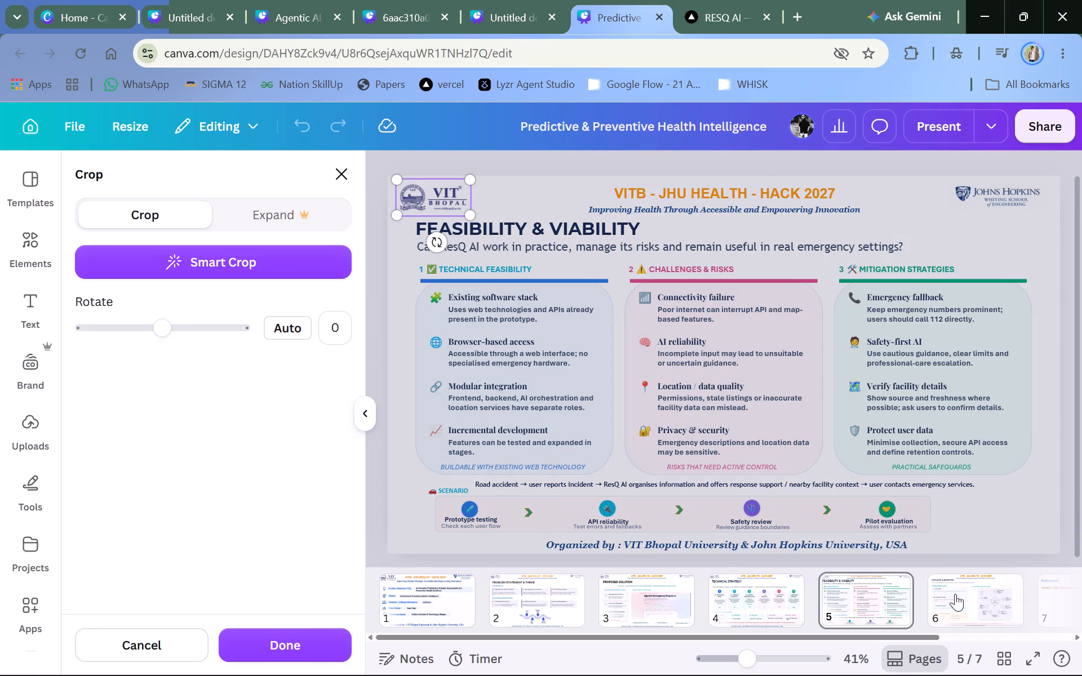
{"action": "double_click", "coordinate": [955, 594]}
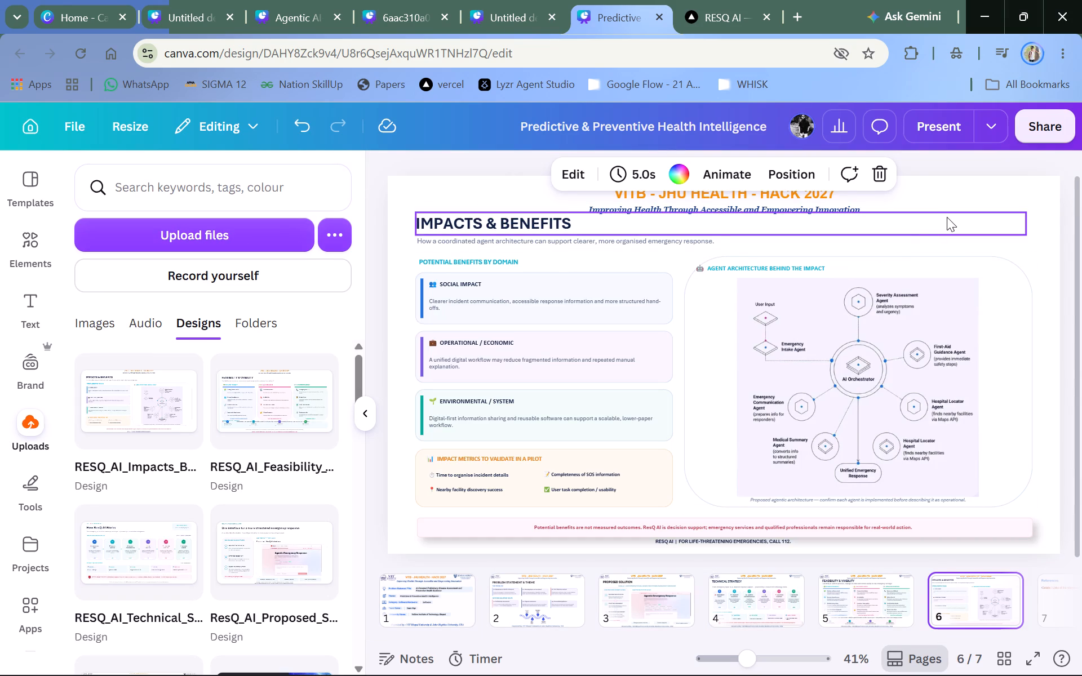
{"action": "double_click", "coordinate": [1003, 185]}
{"action": "key", "text": "ctrl+v"}
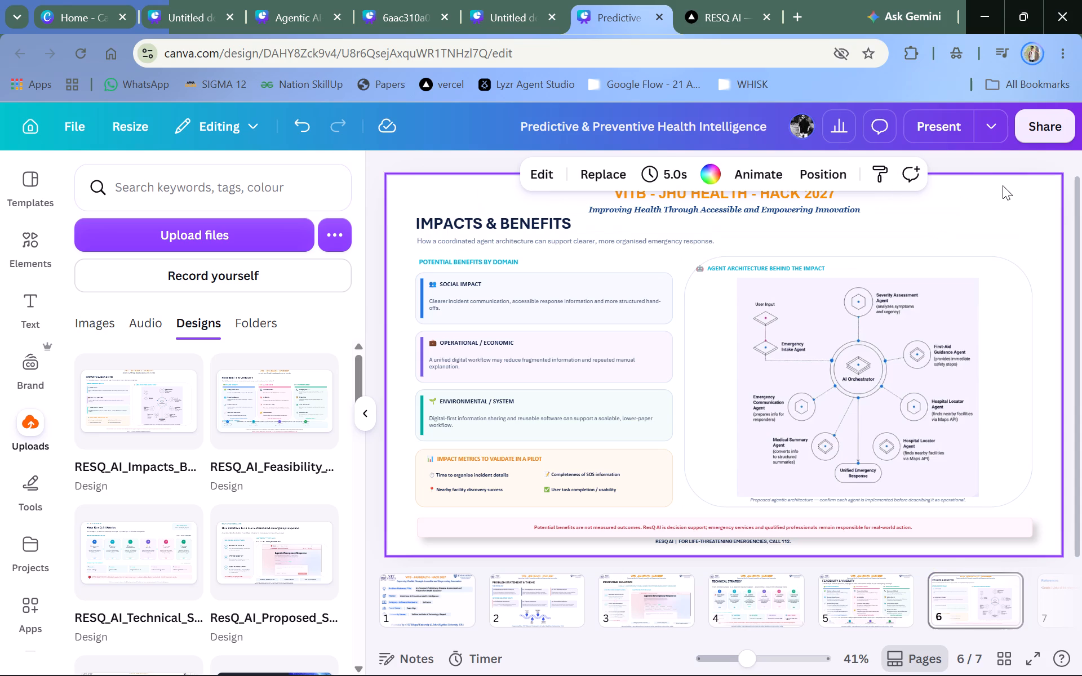
Copy the Johns Hopkins logo from the Feasibility & Viability slide onto the Impacts & Benefits slide.
{"action": "left_click", "coordinate": [853, 621]}
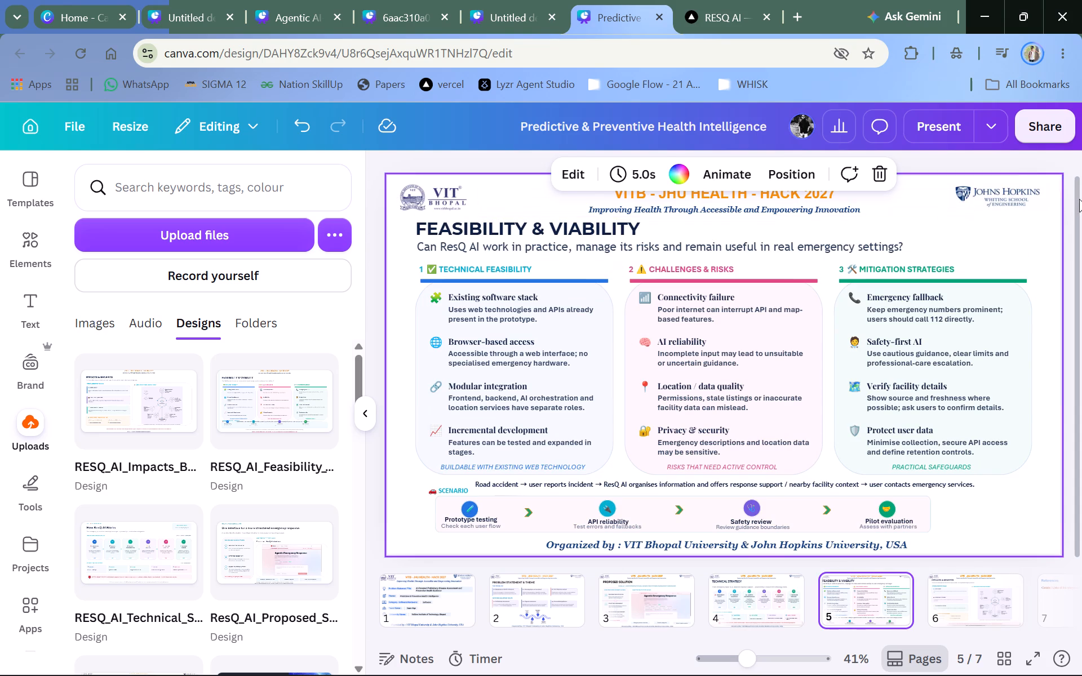
{"action": "double_click", "coordinate": [997, 197]}
{"action": "key", "text": "ctrl+c"}
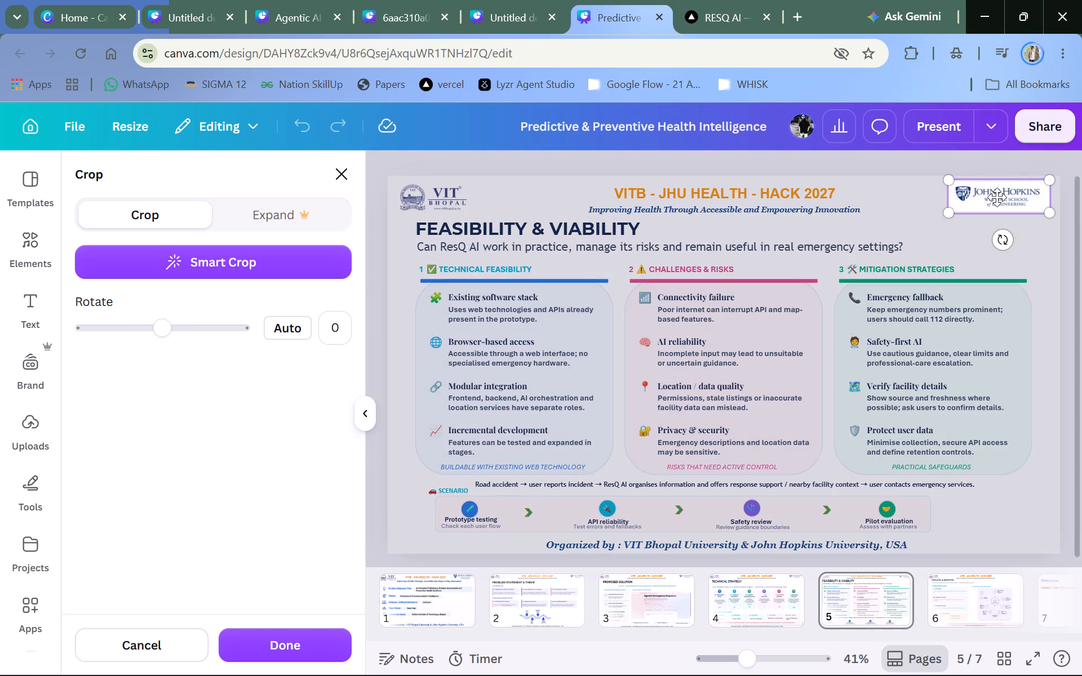
{"action": "double_click", "coordinate": [959, 583]}
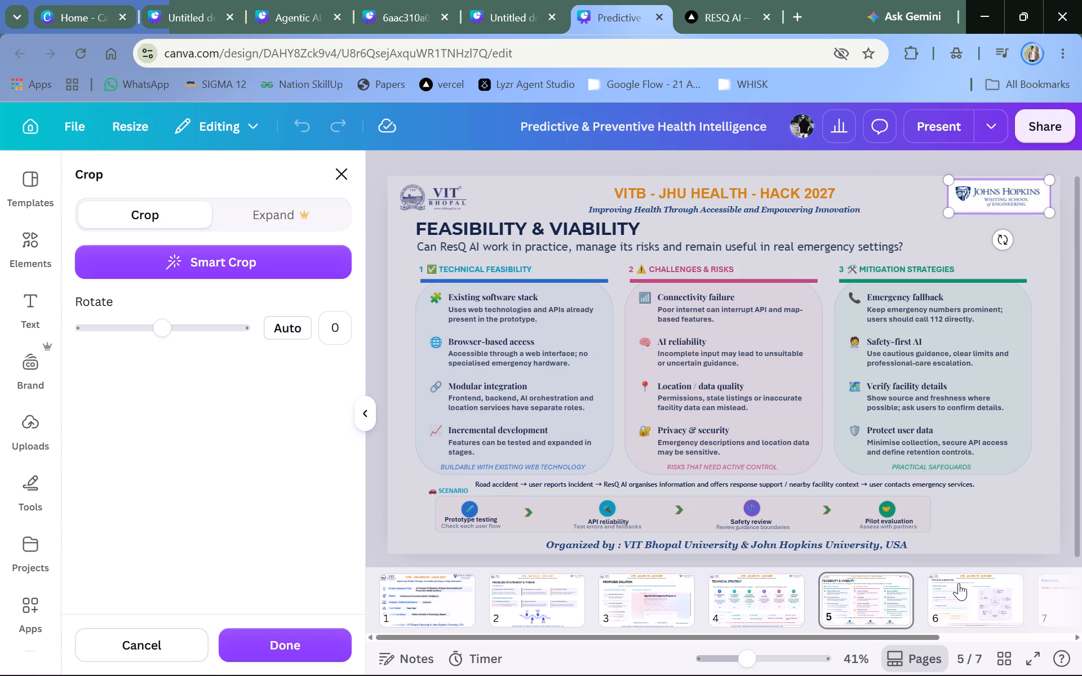
{"action": "double_click", "coordinate": [966, 238]}
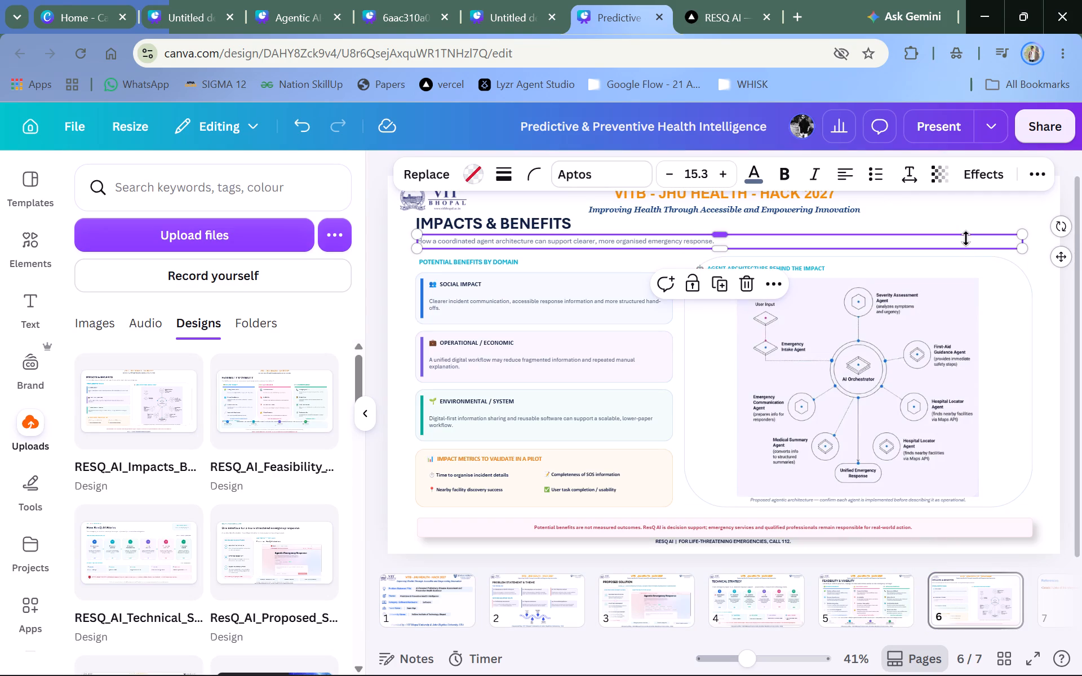
{"action": "double_click", "coordinate": [1039, 213]}
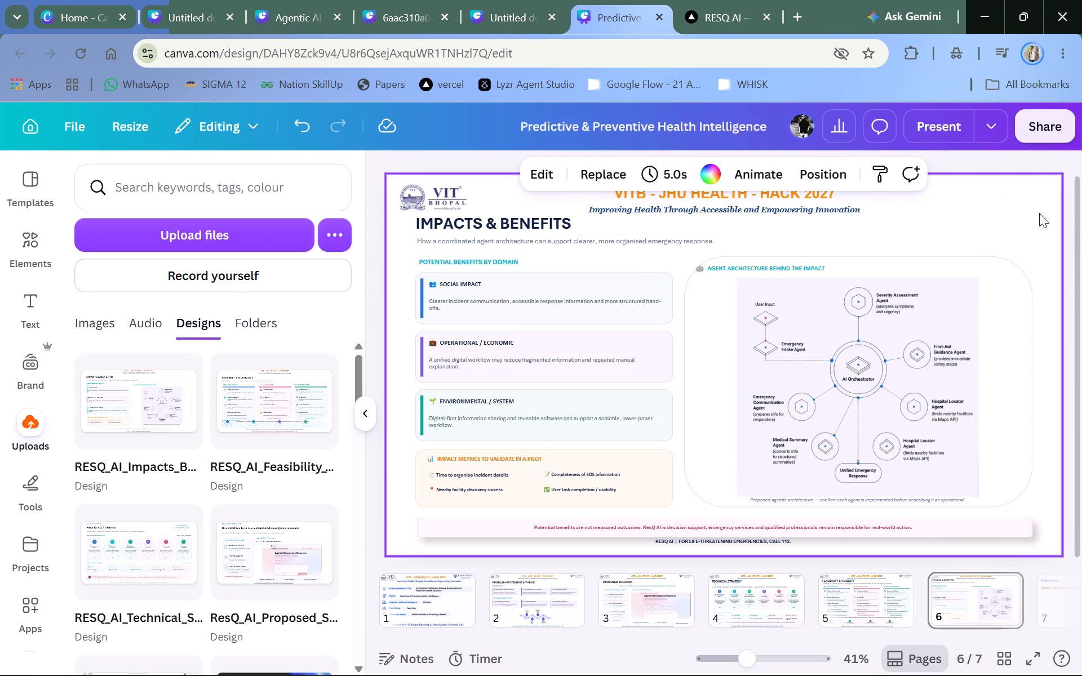
{"action": "key", "text": "ctrl+v"}
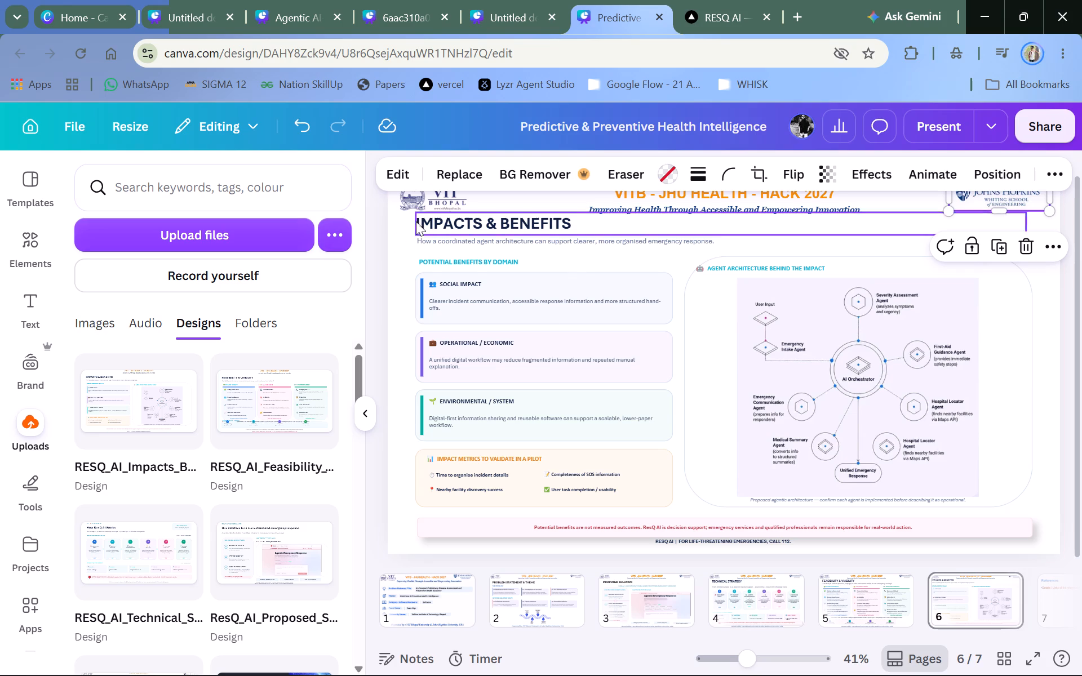
Match the Impacts & Benefits title to the Feasibility & Viability title by setting its font to Montserrat and size to 37.5.
{"action": "left_click", "coordinate": [862, 613]}
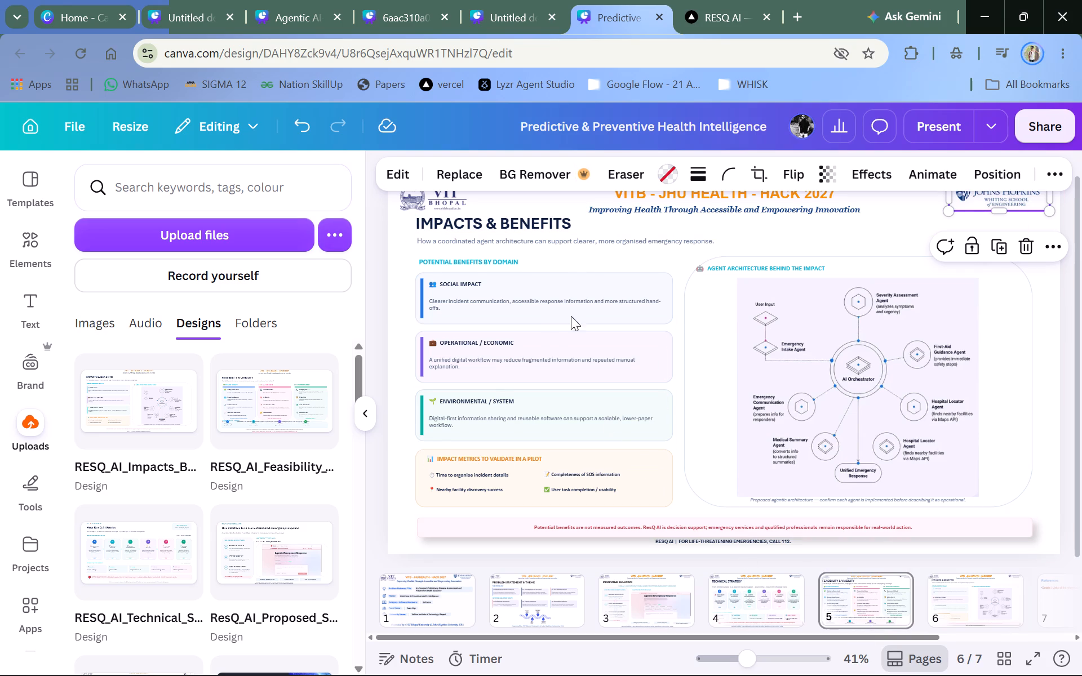
{"action": "double_click", "coordinate": [517, 222]}
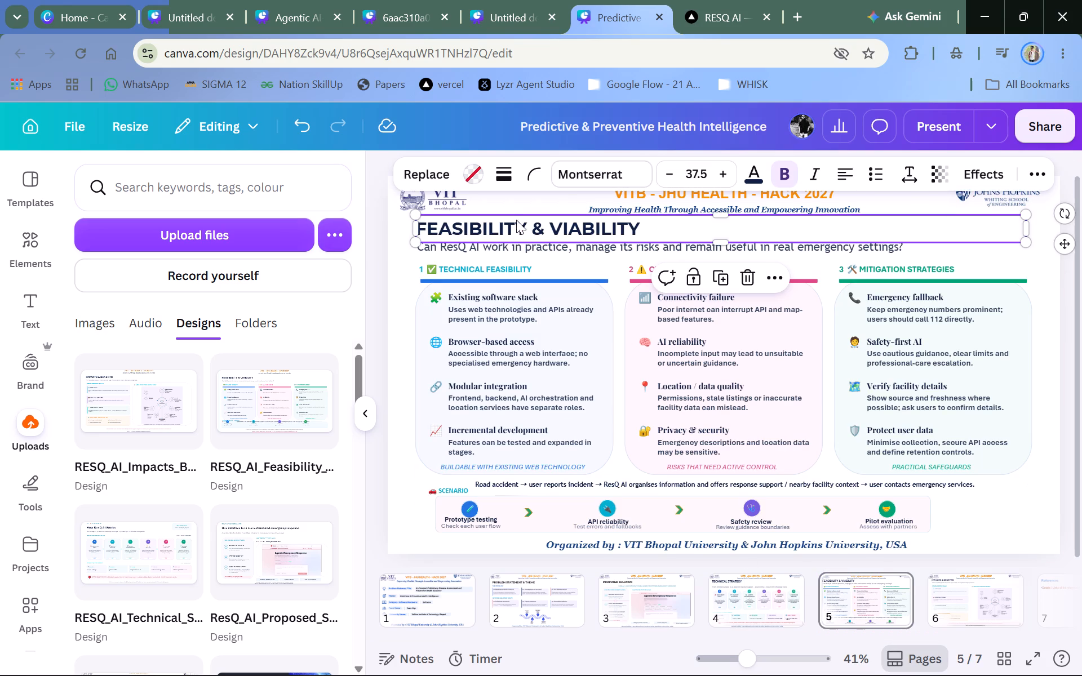
{"action": "left_click", "coordinate": [983, 578]}
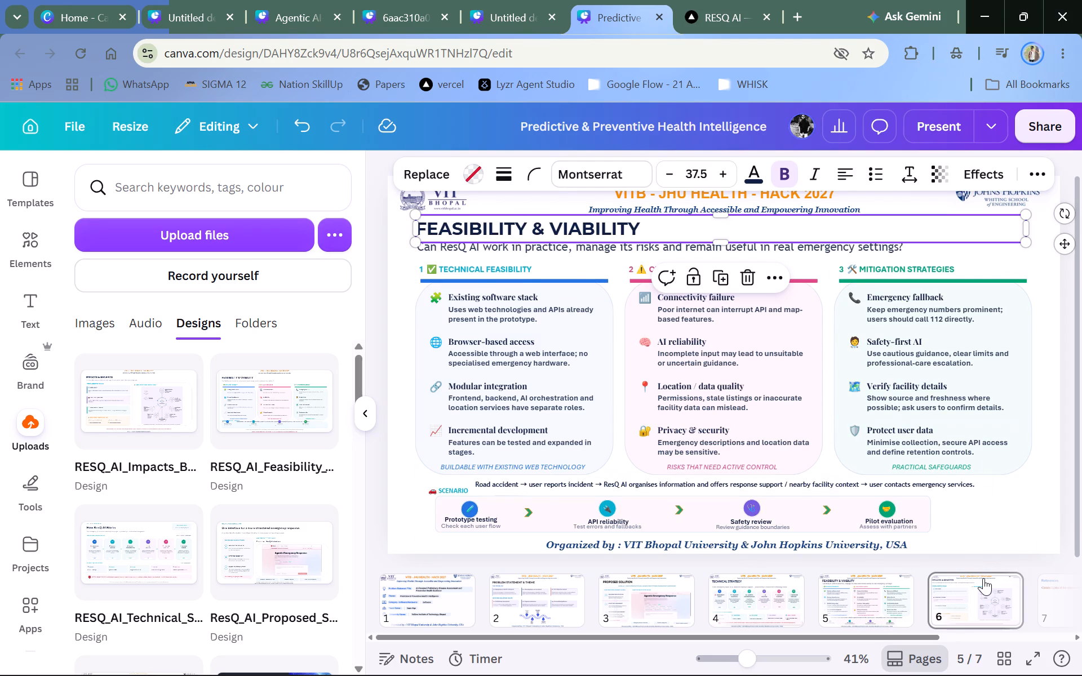
{"action": "left_click", "coordinate": [569, 221]}
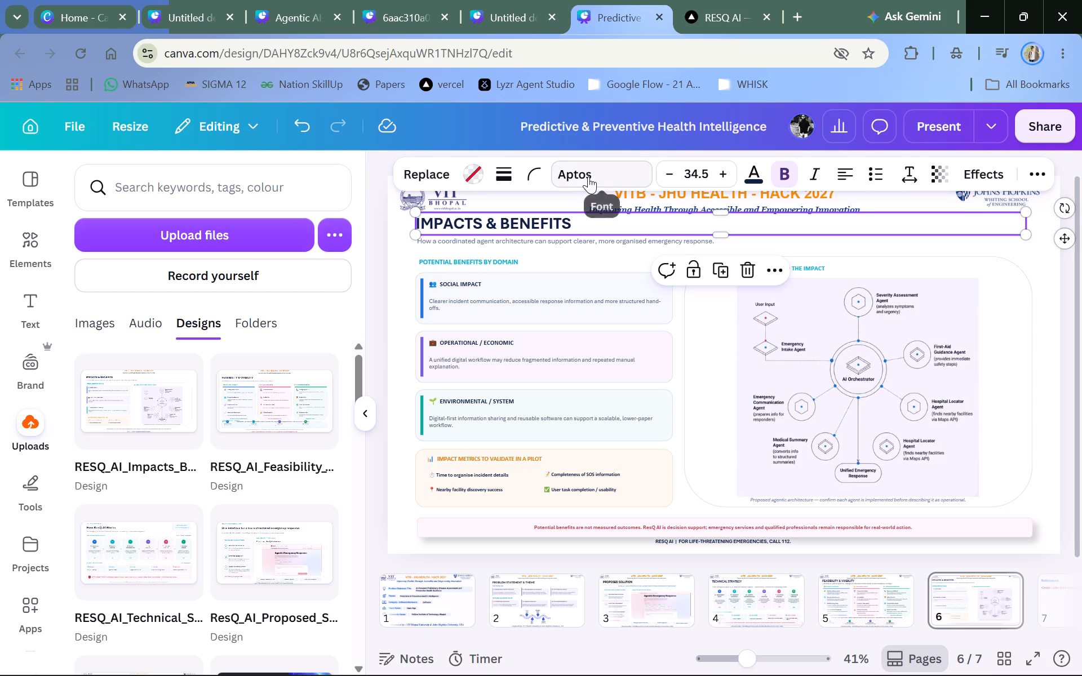
{"action": "left_click", "coordinate": [588, 176]}
{"action": "left_click", "coordinate": [170, 495]}
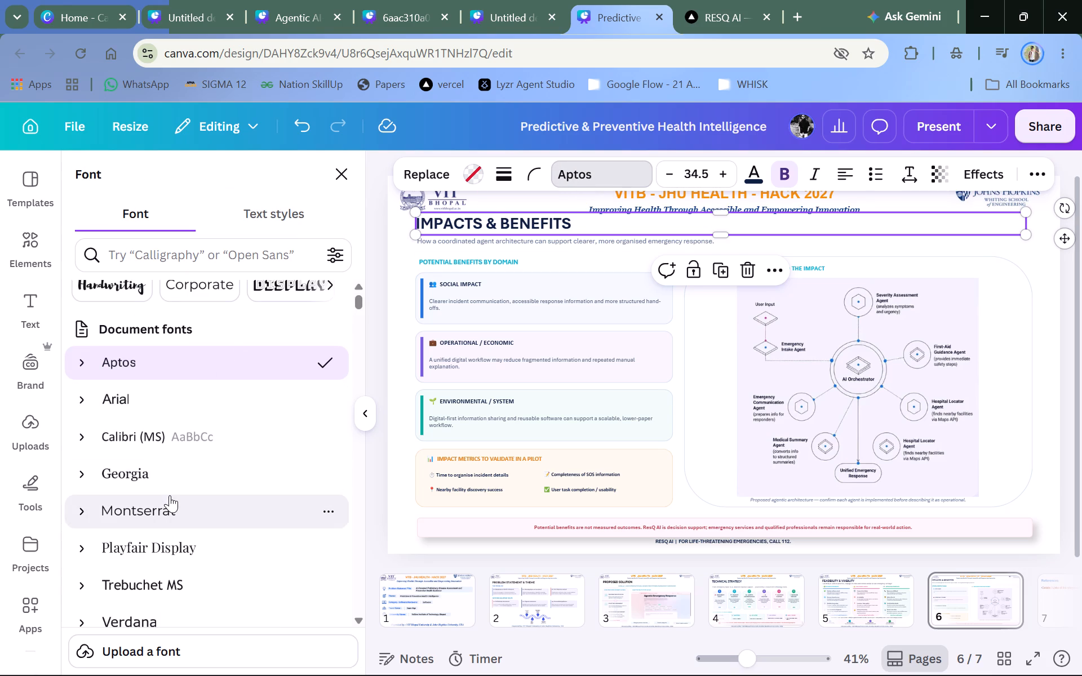
{"action": "double_click", "coordinate": [701, 177]}
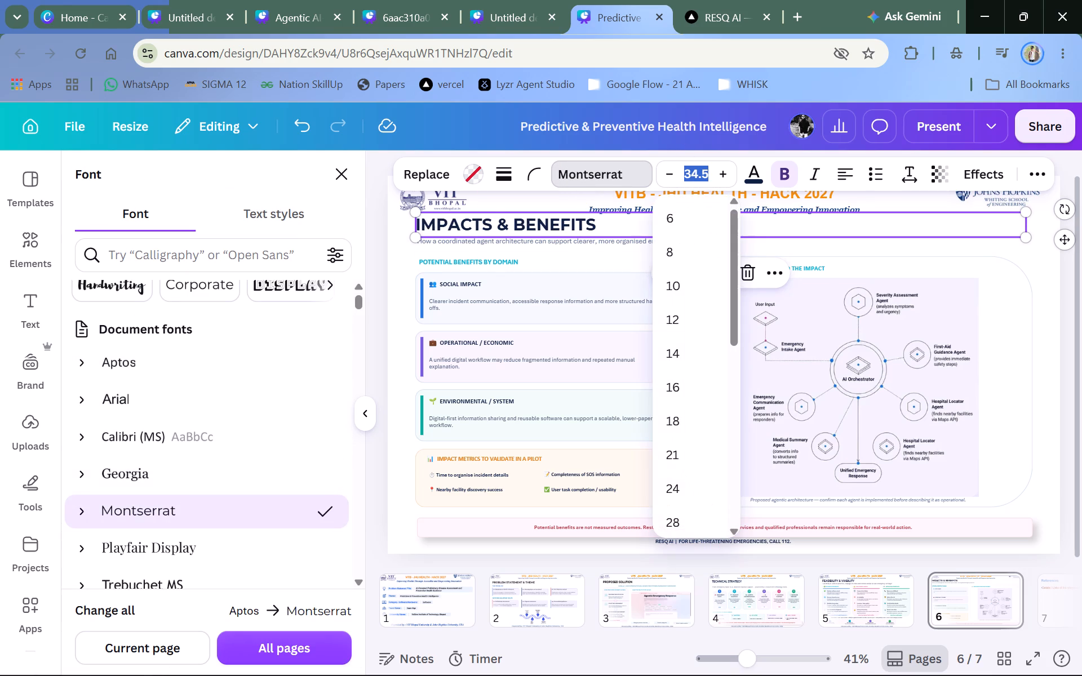
{"action": "type", "text": "37.5"}
{"action": "key", "text": "Return"}
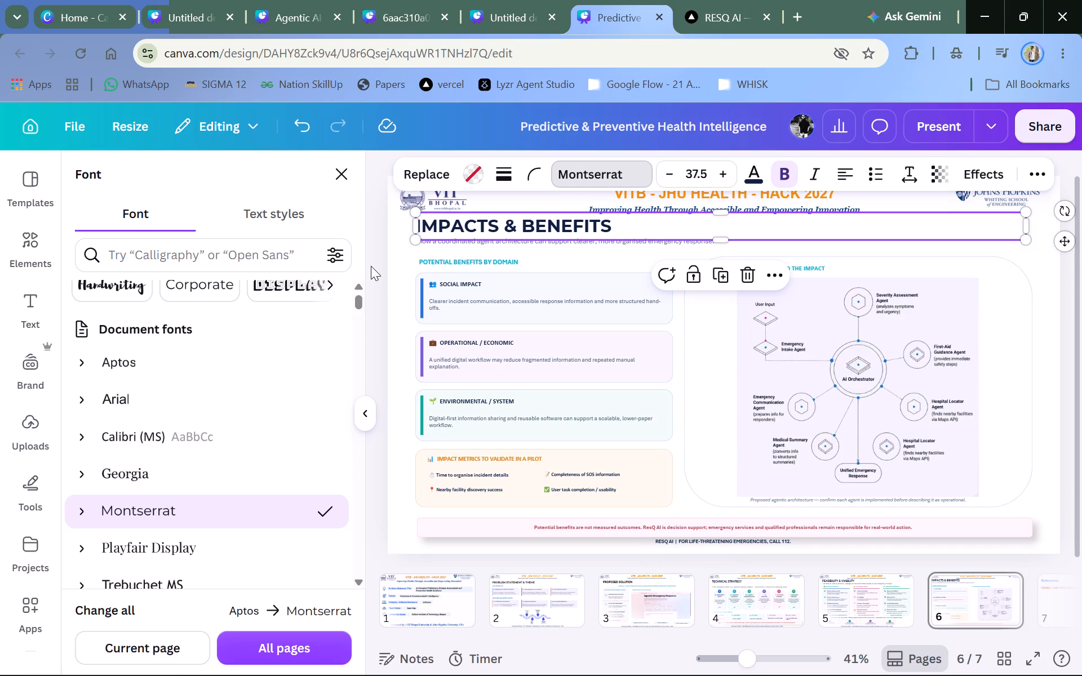
{"action": "double_click", "coordinate": [371, 266]}
{"action": "left_click", "coordinate": [371, 266]}
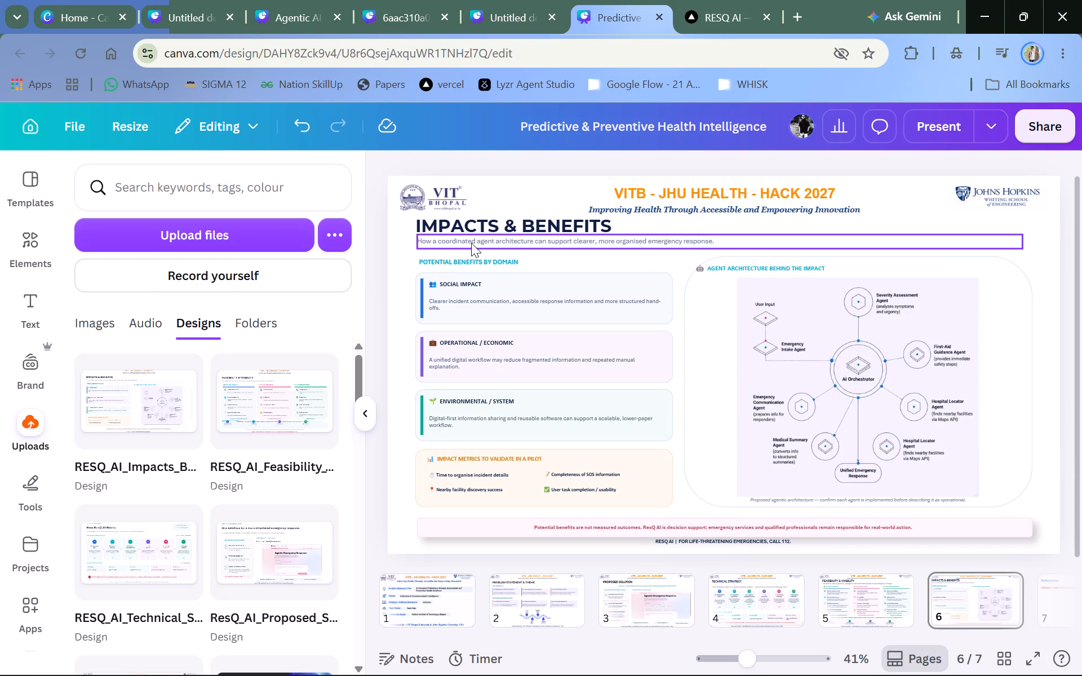
Match the Impacts & Benefits subtitle to the Feasibility & Viability subtitle by setting its size to 25 and font to Trebuchet MS.
{"action": "left_click", "coordinate": [865, 602]}
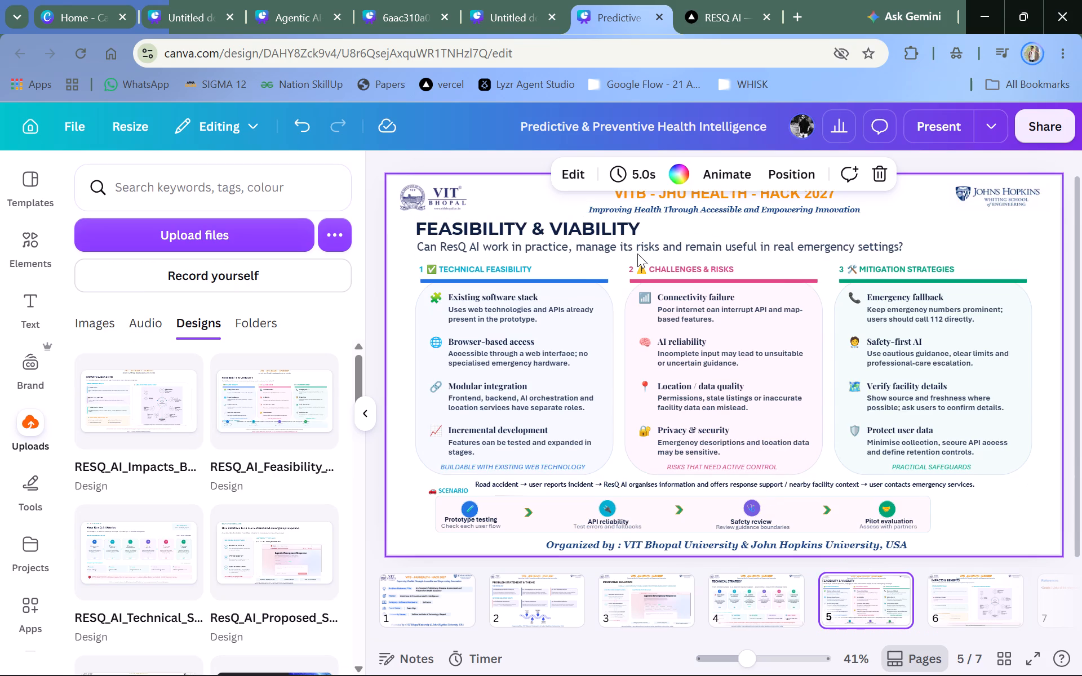
{"action": "double_click", "coordinate": [640, 252]}
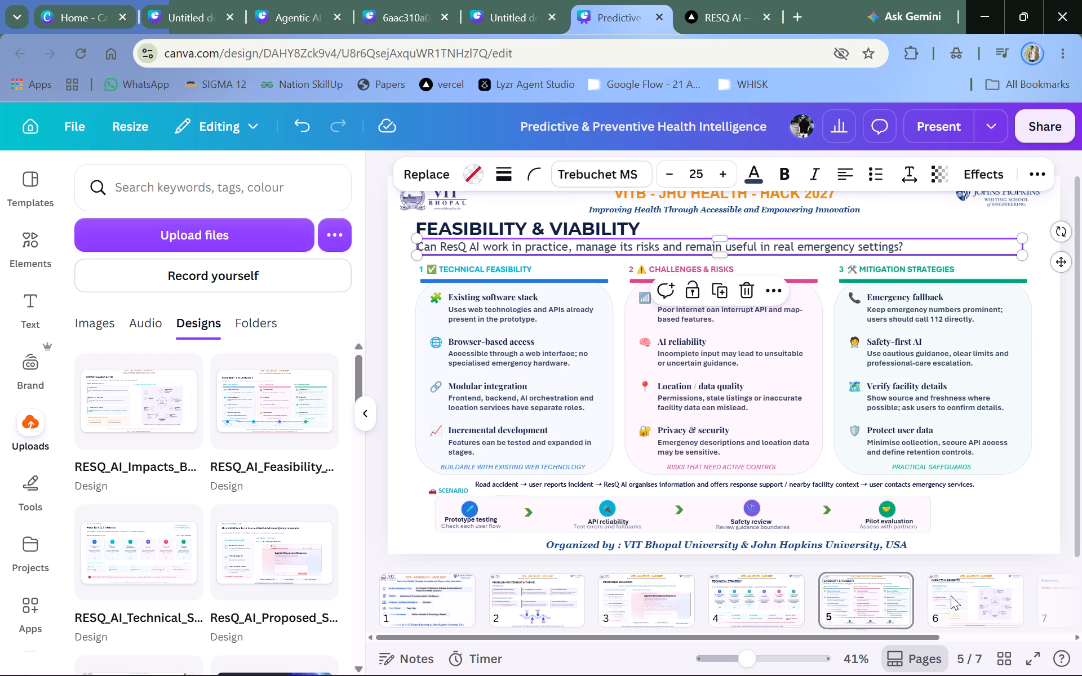
{"action": "double_click", "coordinate": [951, 595]}
{"action": "double_click", "coordinate": [675, 241]}
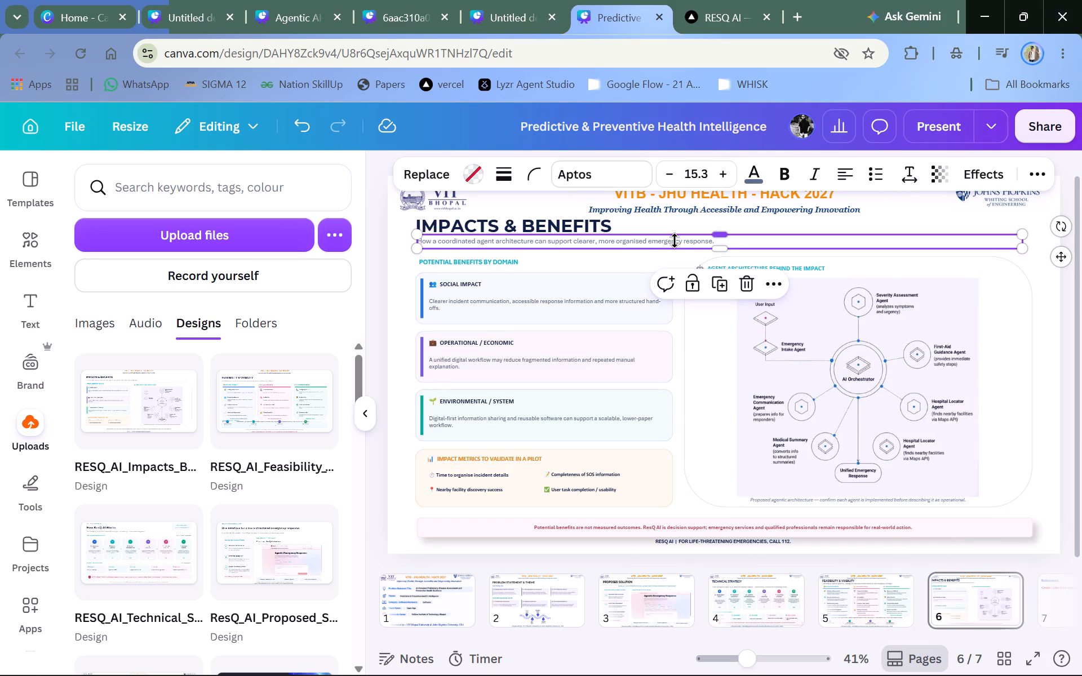
{"action": "left_click", "coordinate": [697, 180]}
{"action": "type", "text": "25"}
{"action": "key", "text": "Return"}
{"action": "left_click", "coordinate": [576, 172]}
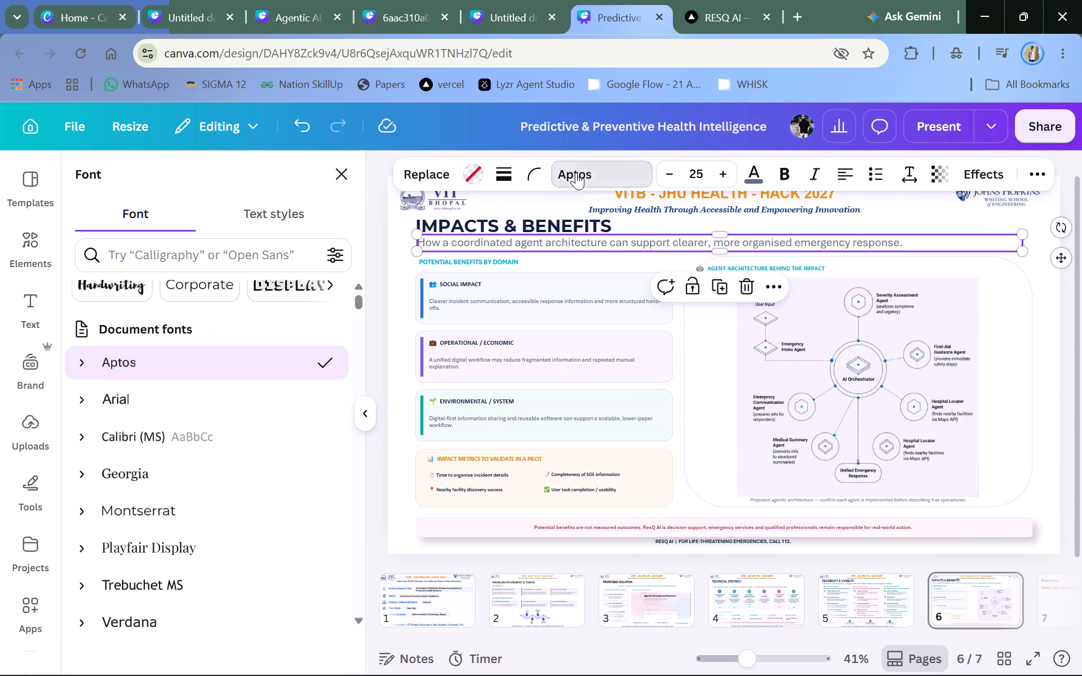
{"action": "double_click", "coordinate": [196, 579]}
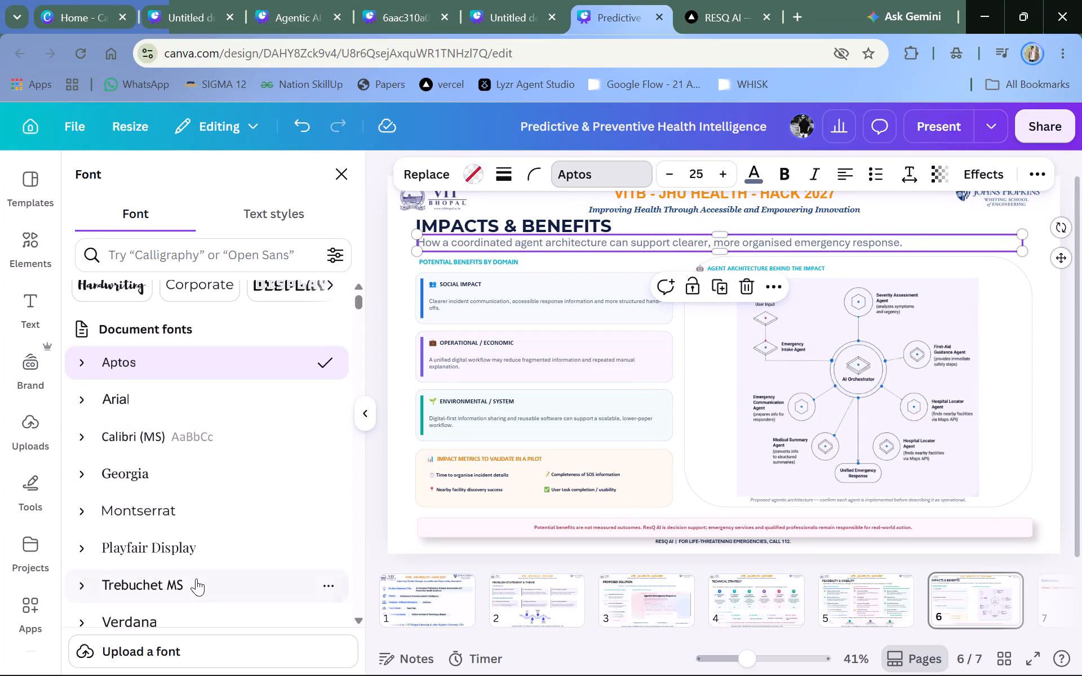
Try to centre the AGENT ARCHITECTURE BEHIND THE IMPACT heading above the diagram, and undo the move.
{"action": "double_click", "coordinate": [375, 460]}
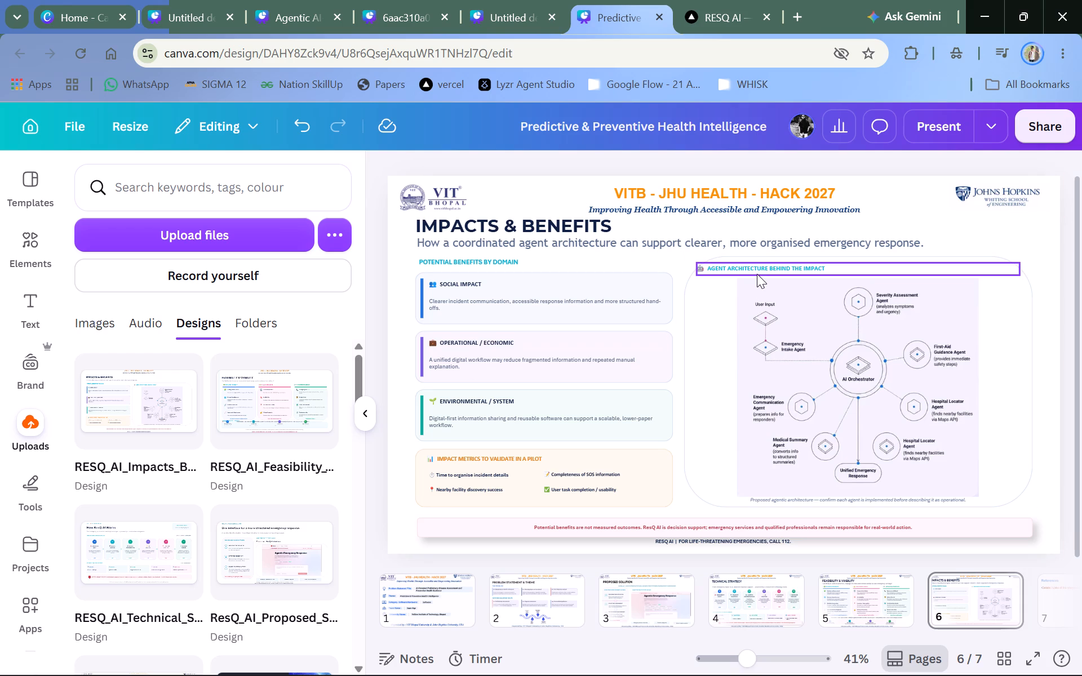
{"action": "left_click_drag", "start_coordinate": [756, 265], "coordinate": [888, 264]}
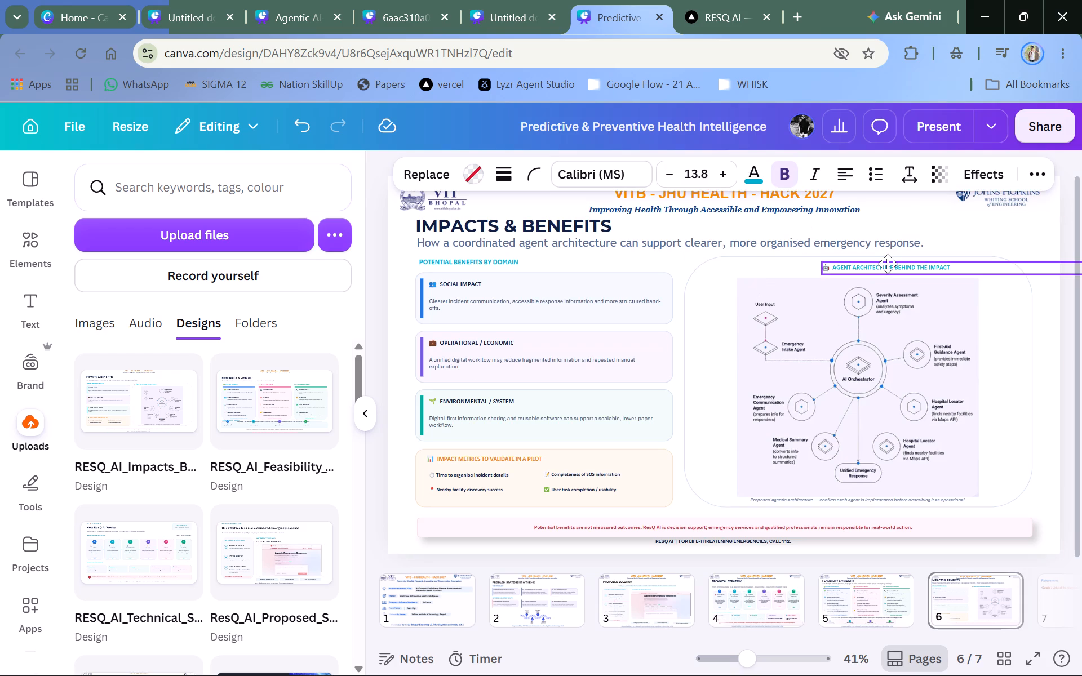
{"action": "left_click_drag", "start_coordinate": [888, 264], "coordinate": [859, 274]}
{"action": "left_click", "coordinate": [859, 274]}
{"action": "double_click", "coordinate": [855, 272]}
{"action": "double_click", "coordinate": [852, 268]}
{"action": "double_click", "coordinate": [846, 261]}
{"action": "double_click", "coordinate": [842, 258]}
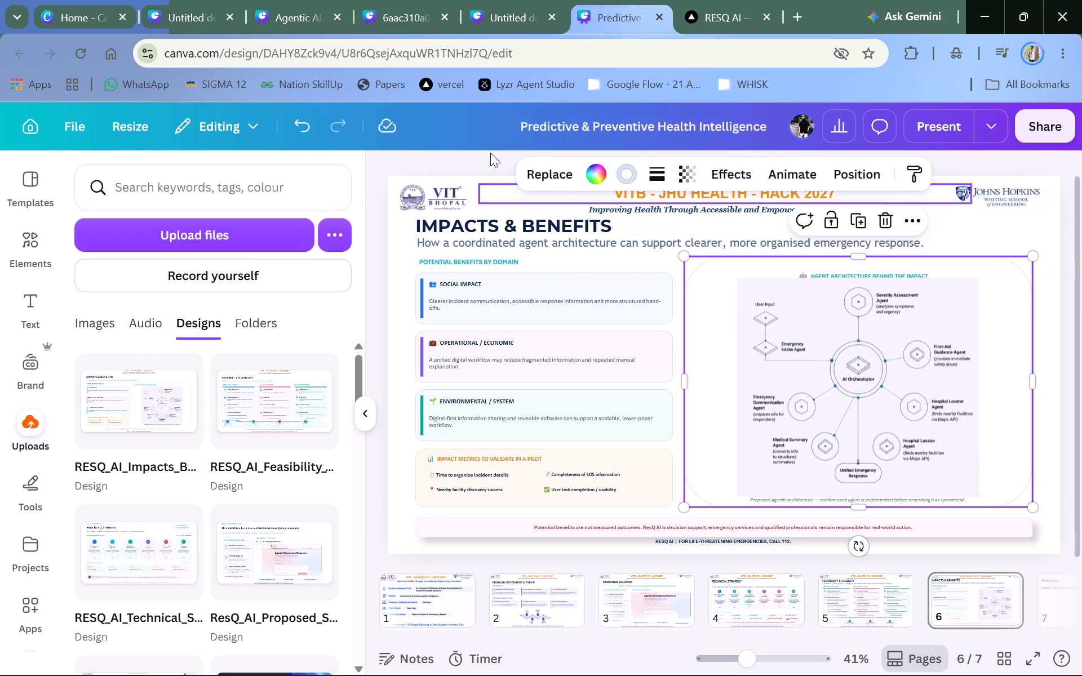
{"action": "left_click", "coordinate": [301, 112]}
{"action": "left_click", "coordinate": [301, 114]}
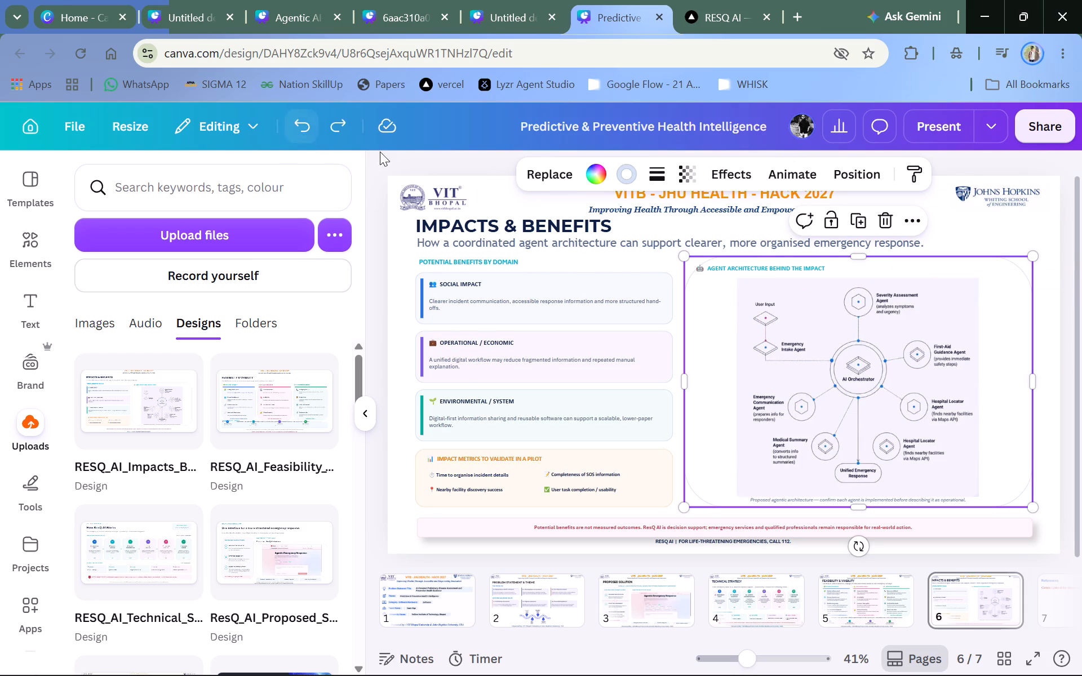
Move the AGENT ARCHITECTURE BEHIND THE IMPACT heading so its text sits centred above the agent diagram.
{"action": "left_click", "coordinate": [784, 269]}
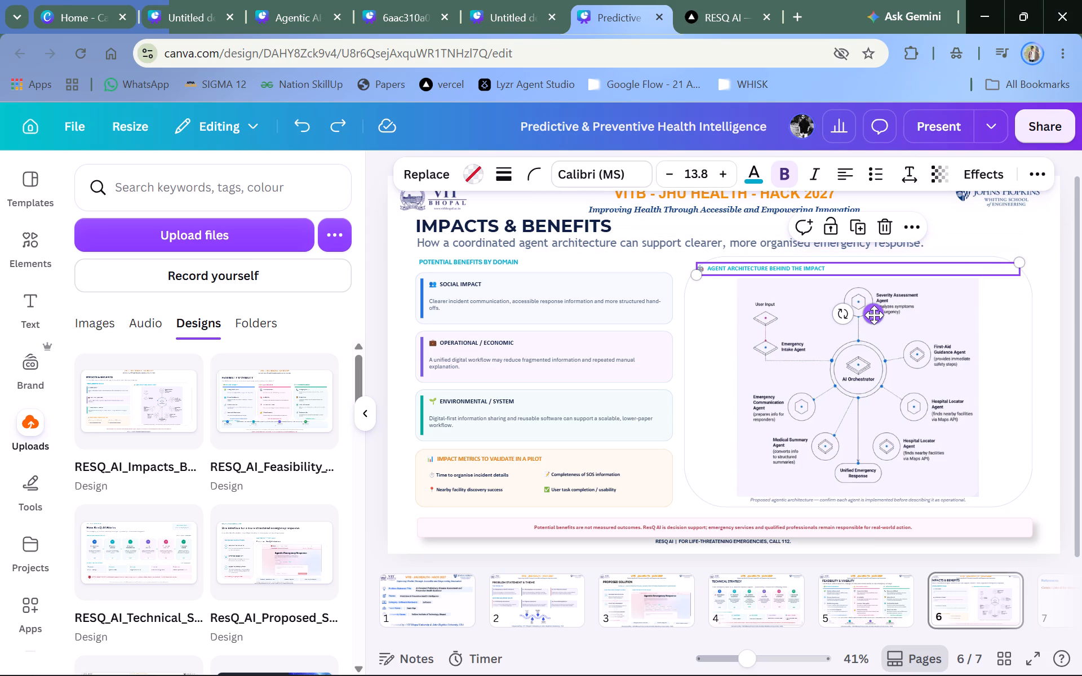
{"action": "left_click_drag", "start_coordinate": [874, 315], "coordinate": [897, 313]}
{"action": "left_click", "coordinate": [912, 313]}
{"action": "triple_click", "coordinate": [917, 313]}
{"action": "left_click", "coordinate": [917, 313]}
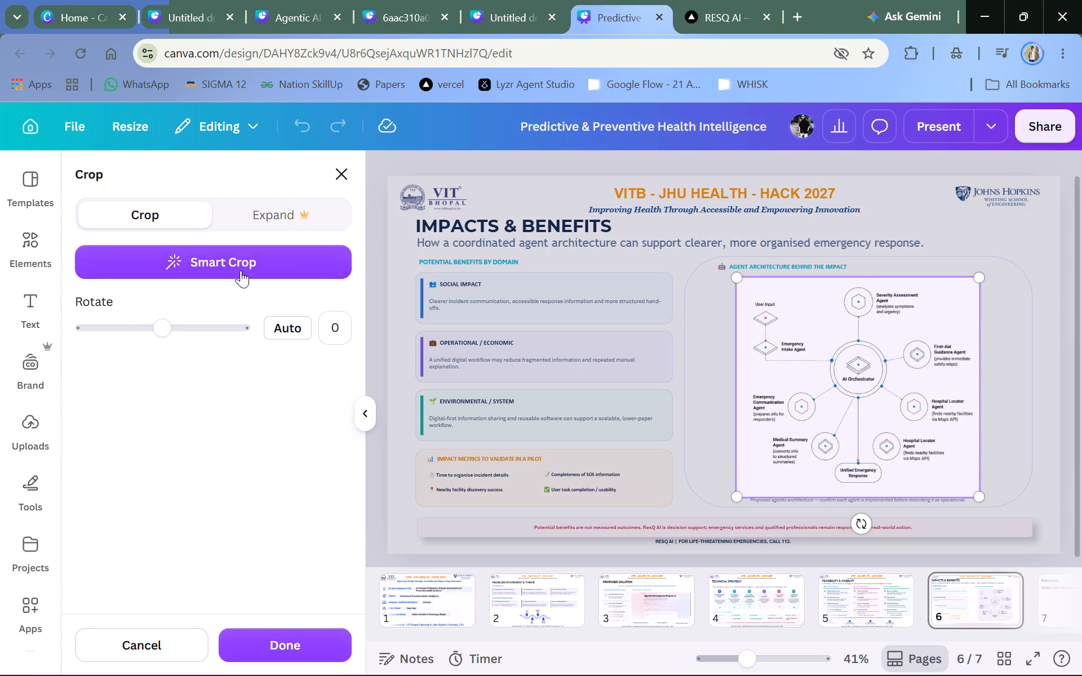
{"action": "double_click", "coordinate": [347, 168]}
{"action": "double_click", "coordinate": [828, 260]}
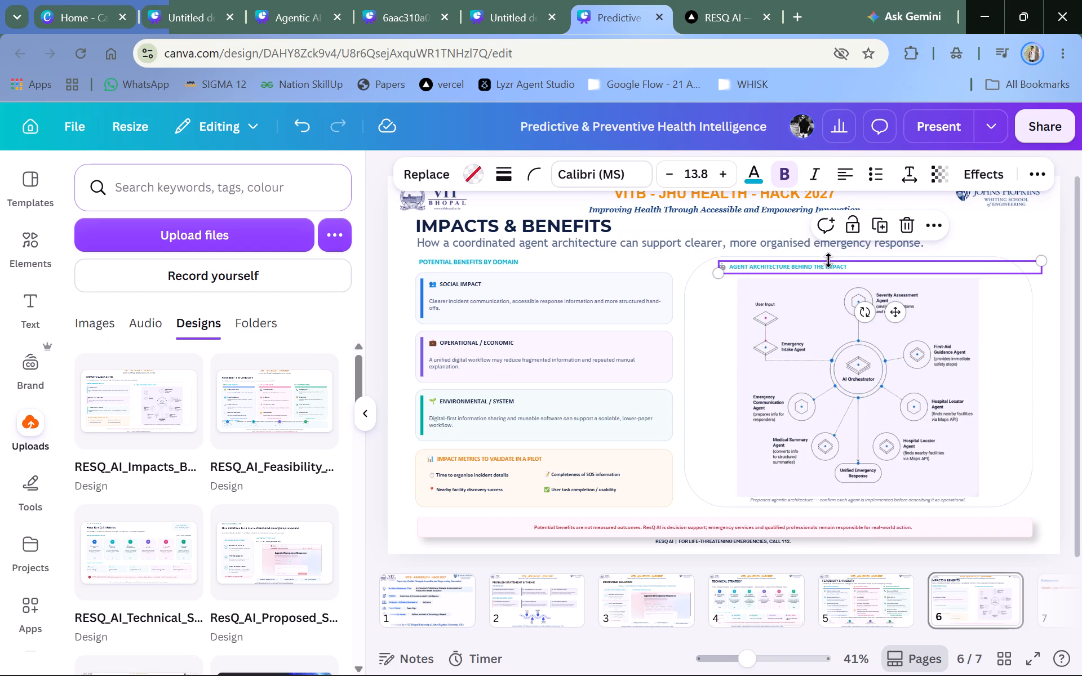
{"action": "left_click_drag", "start_coordinate": [896, 315], "coordinate": [923, 306]}
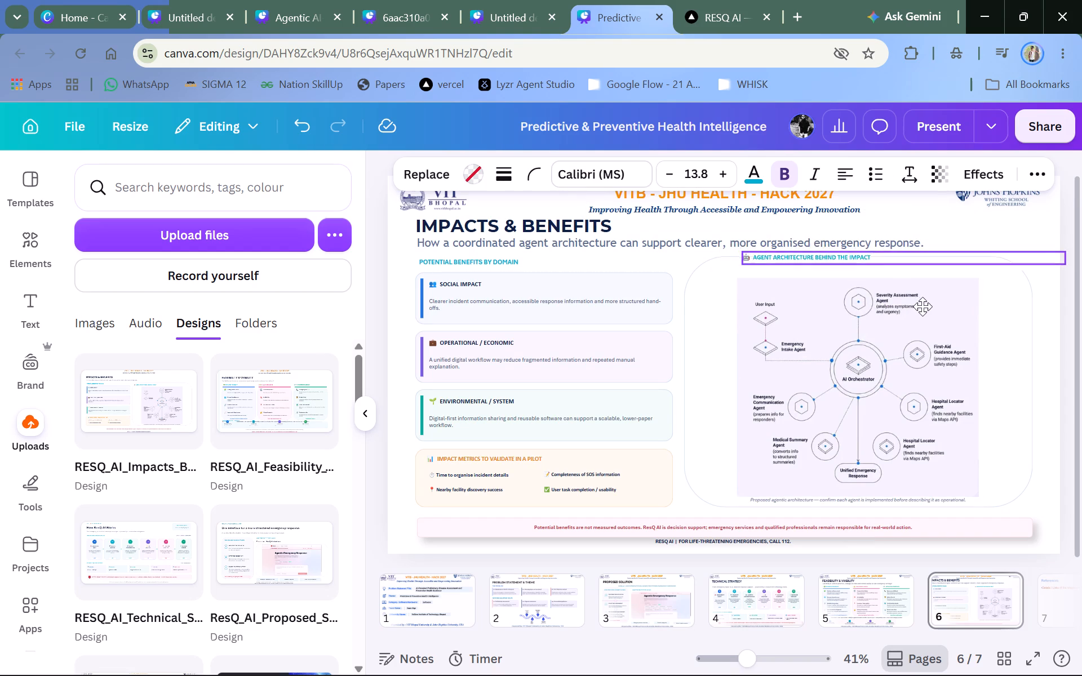
{"action": "left_click_drag", "start_coordinate": [923, 306], "coordinate": [964, 313]}
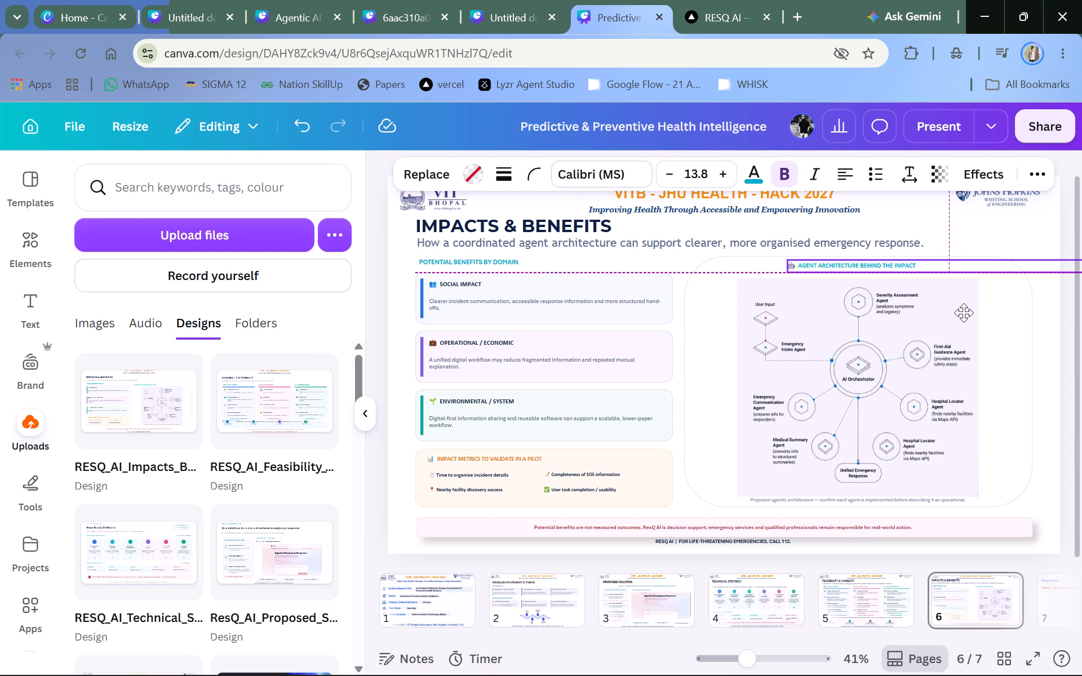
{"action": "left_click_drag", "start_coordinate": [964, 313], "coordinate": [975, 315]}
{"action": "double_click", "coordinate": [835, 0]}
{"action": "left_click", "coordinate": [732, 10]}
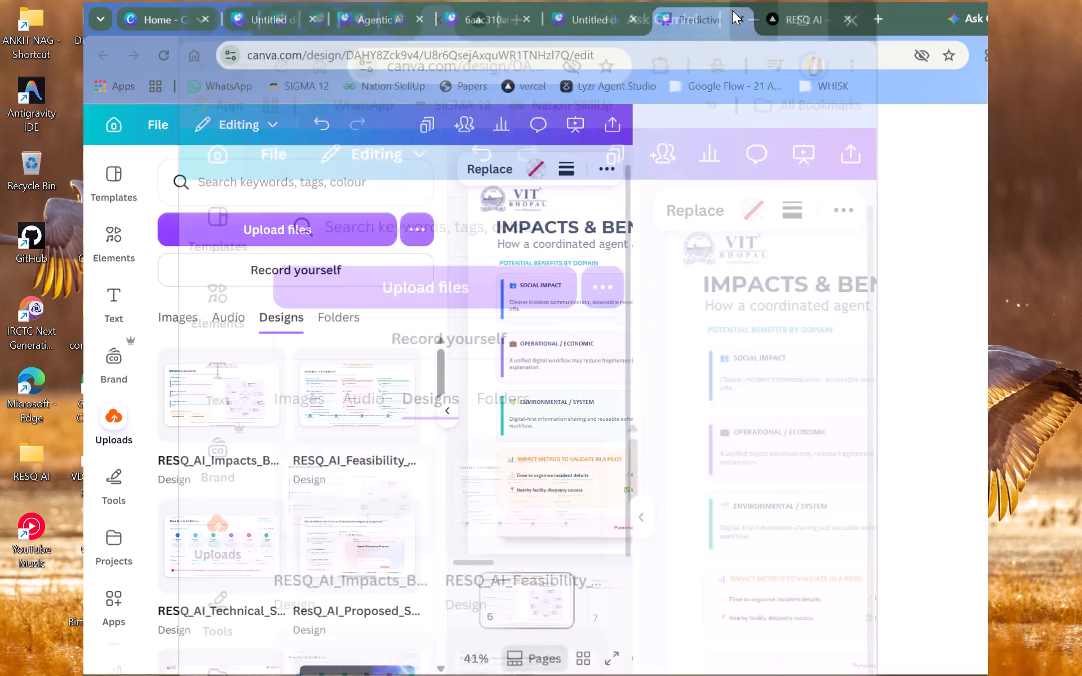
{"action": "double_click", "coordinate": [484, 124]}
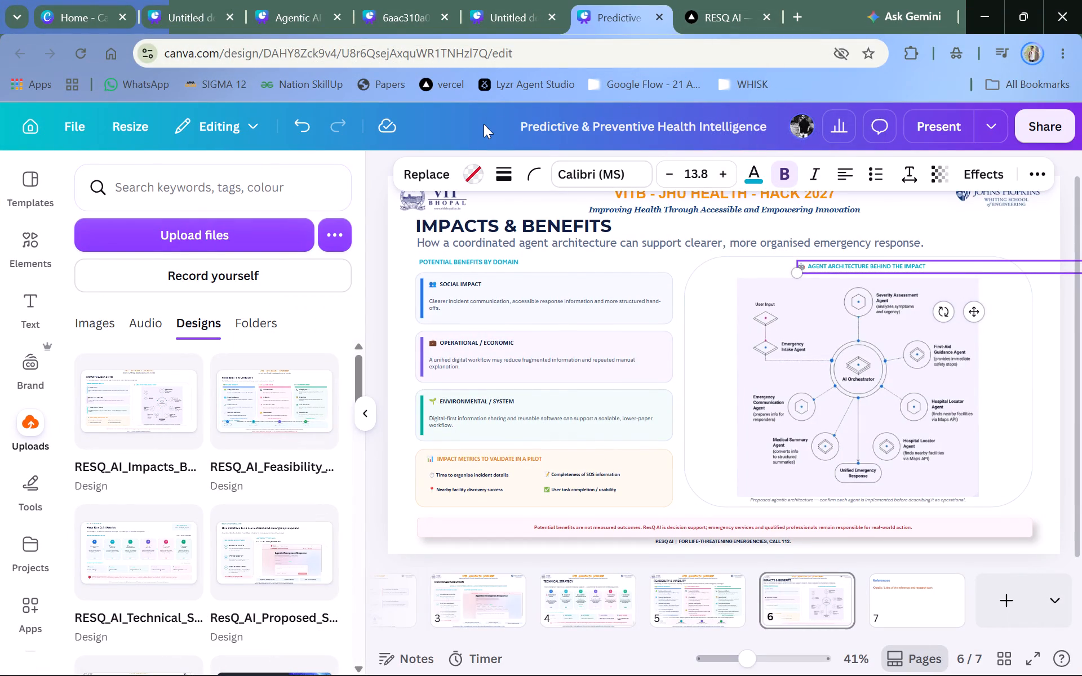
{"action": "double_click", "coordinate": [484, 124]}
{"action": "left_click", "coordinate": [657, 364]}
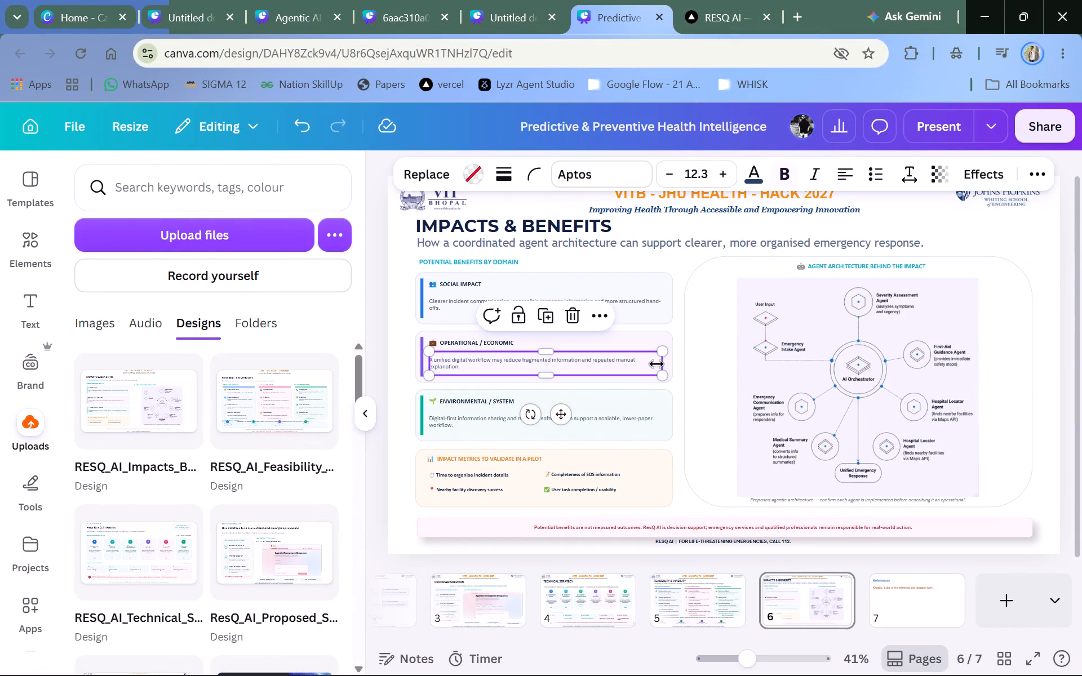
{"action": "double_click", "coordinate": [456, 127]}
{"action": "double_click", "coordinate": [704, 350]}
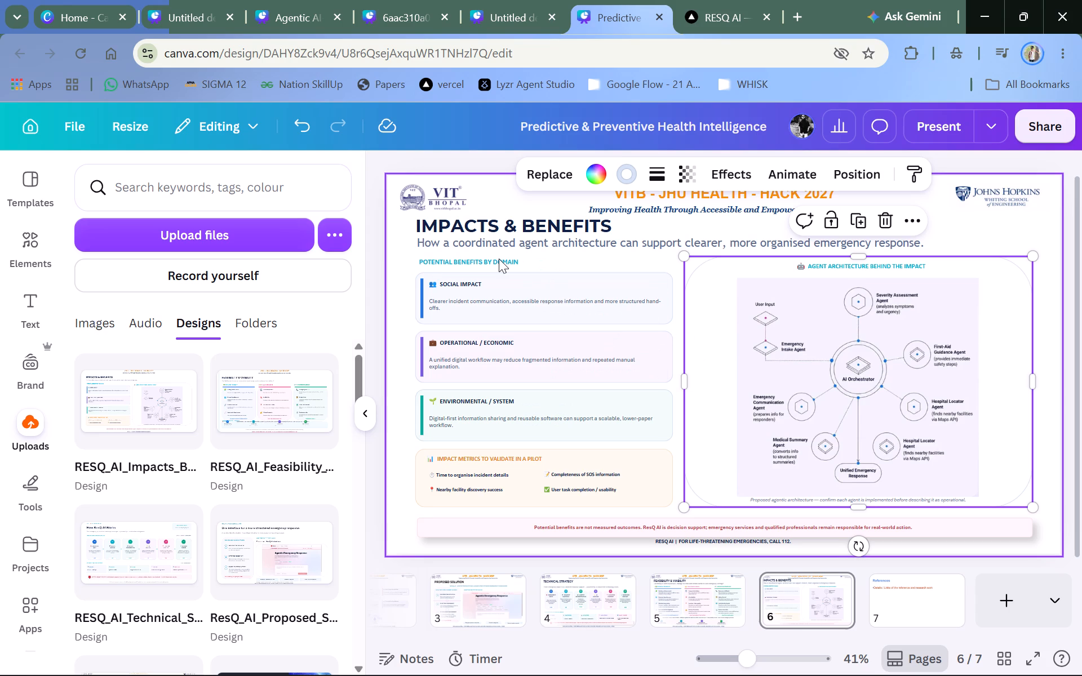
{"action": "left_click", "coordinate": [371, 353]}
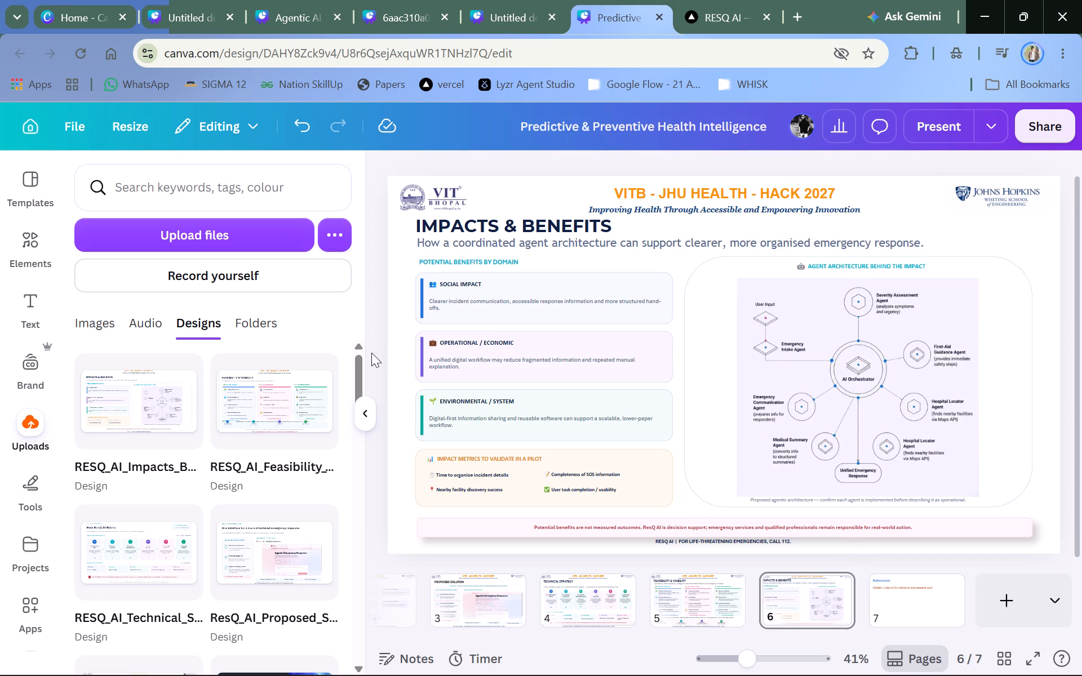
Delete the "RESQ AI | FOR LIFE-THREATENING EMERGENCIES, CALL 112." footer from the Impacts & Benefits slide.
{"action": "double_click", "coordinate": [735, 539]}
{"action": "key", "text": "BackSpace"}
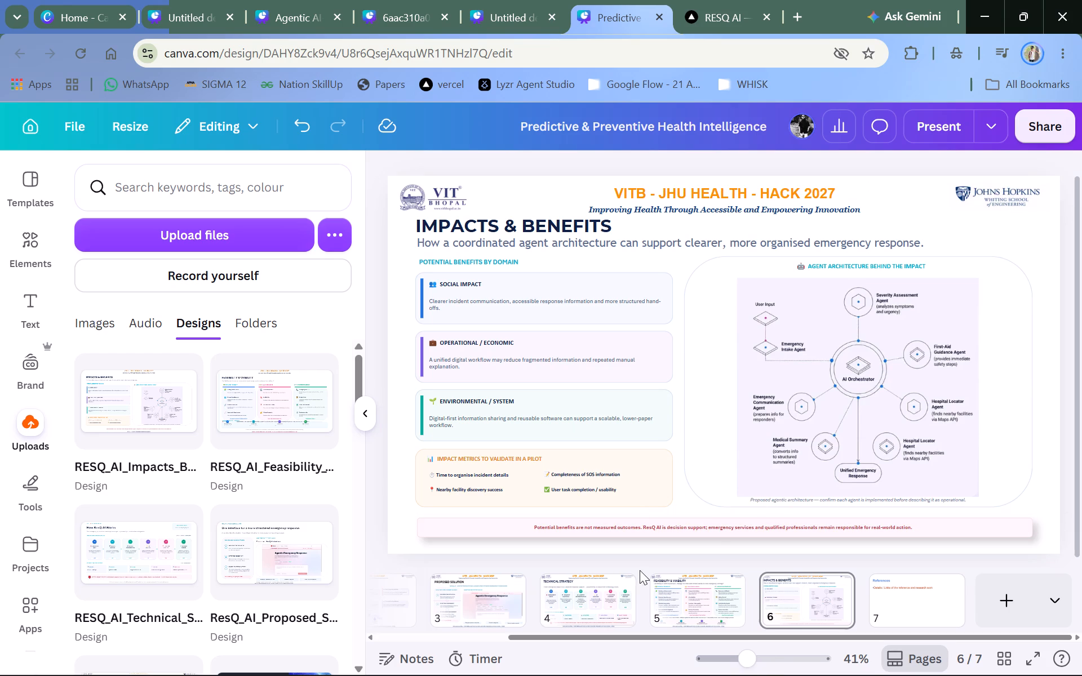
Copy the "Organized by : VIT Bhopal University & John Hopkins University, USA" footer from the Feasibility & Viability slide onto the Impacts & Benefits slide.
{"action": "left_click", "coordinate": [667, 583]}
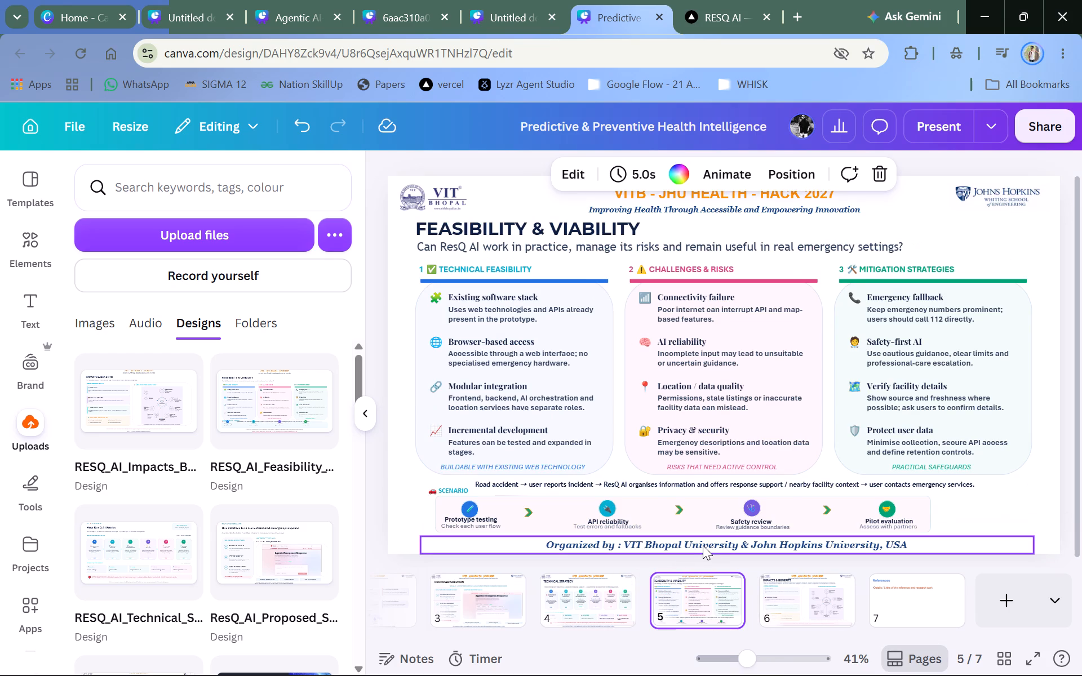
{"action": "double_click", "coordinate": [703, 545]}
{"action": "key", "text": "ctrl+c"}
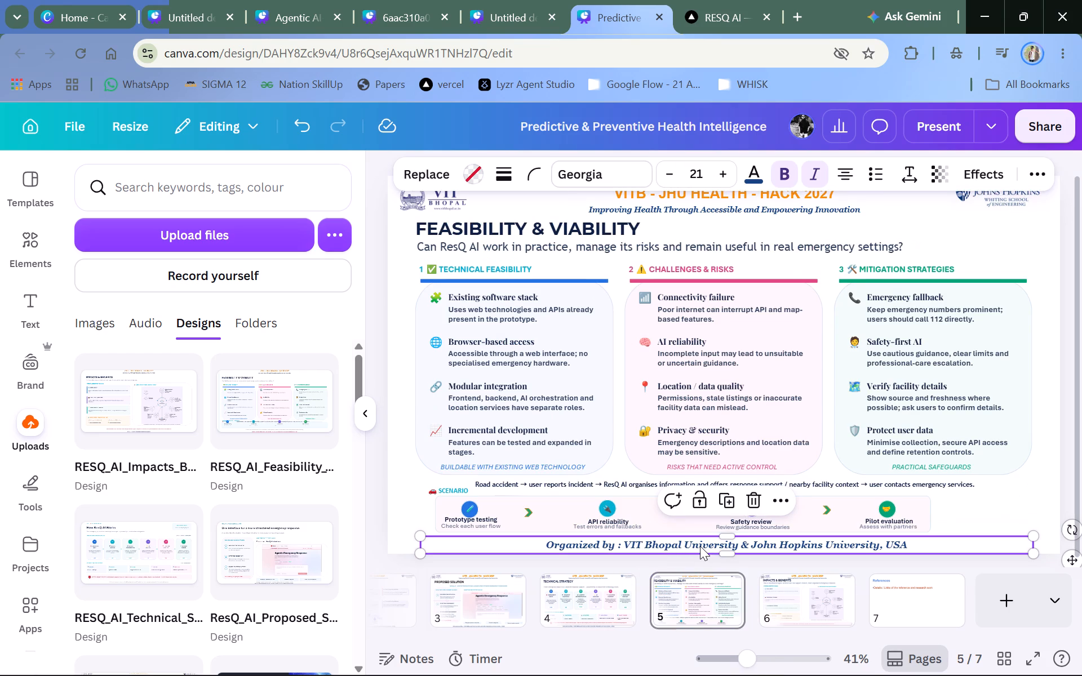
{"action": "left_click", "coordinate": [768, 587]}
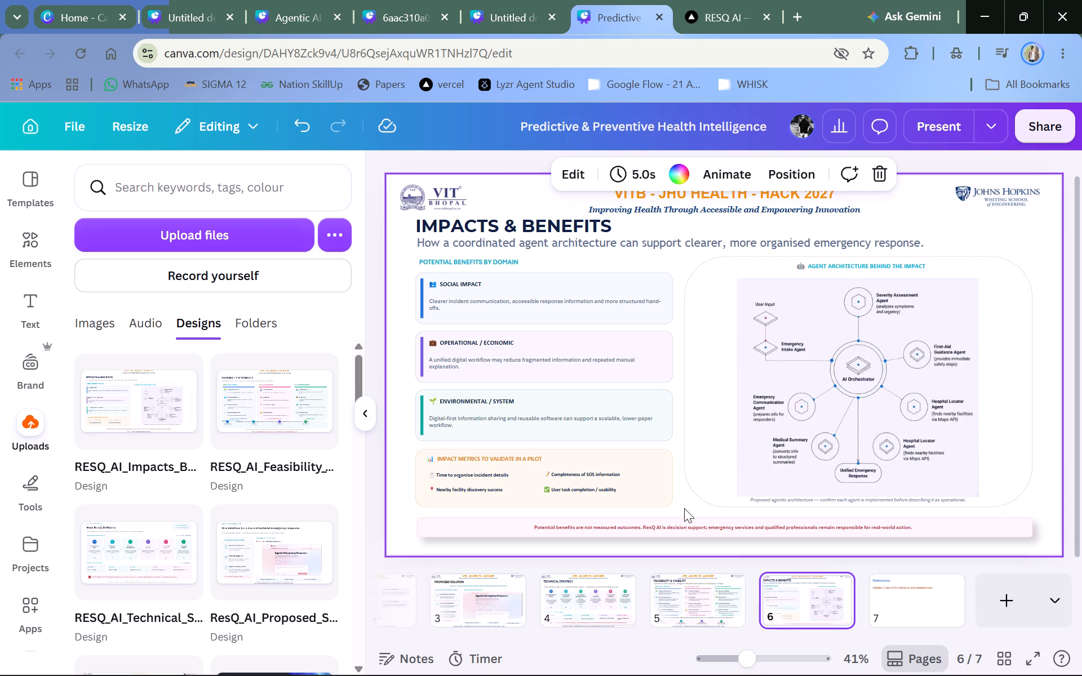
{"action": "left_click", "coordinate": [684, 508]}
{"action": "key", "text": "ctrl+v"}
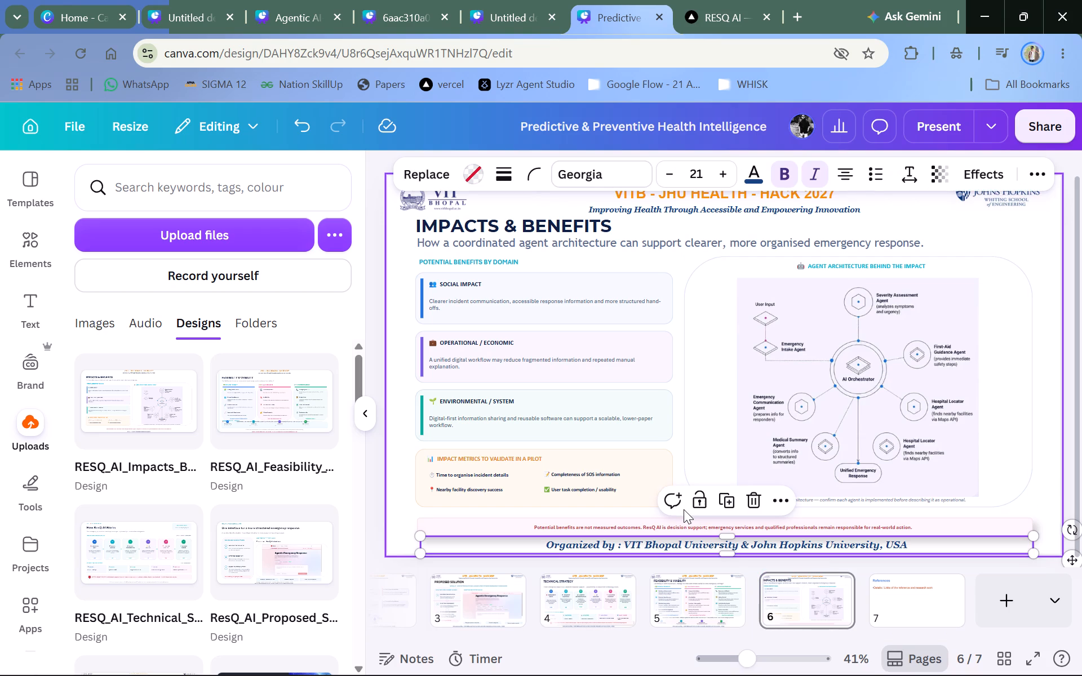
{"action": "double_click", "coordinate": [378, 459]}
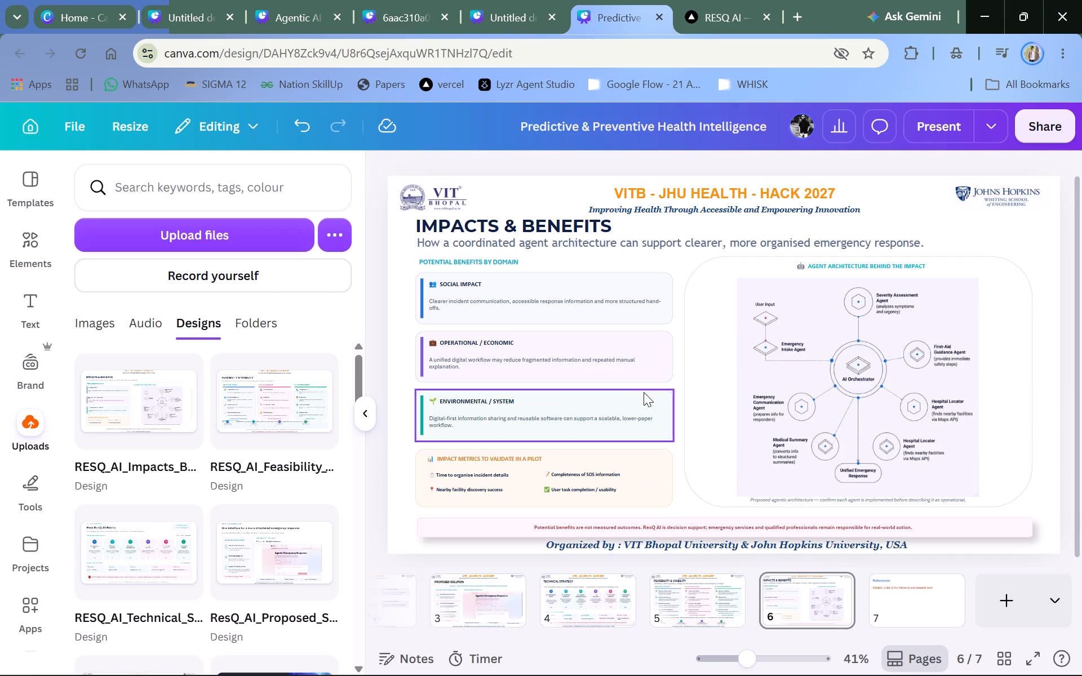
Set the font size of the POTENTIAL BENEFITS BY DOMAIN heading to 20.
{"action": "double_click", "coordinate": [529, 259]}
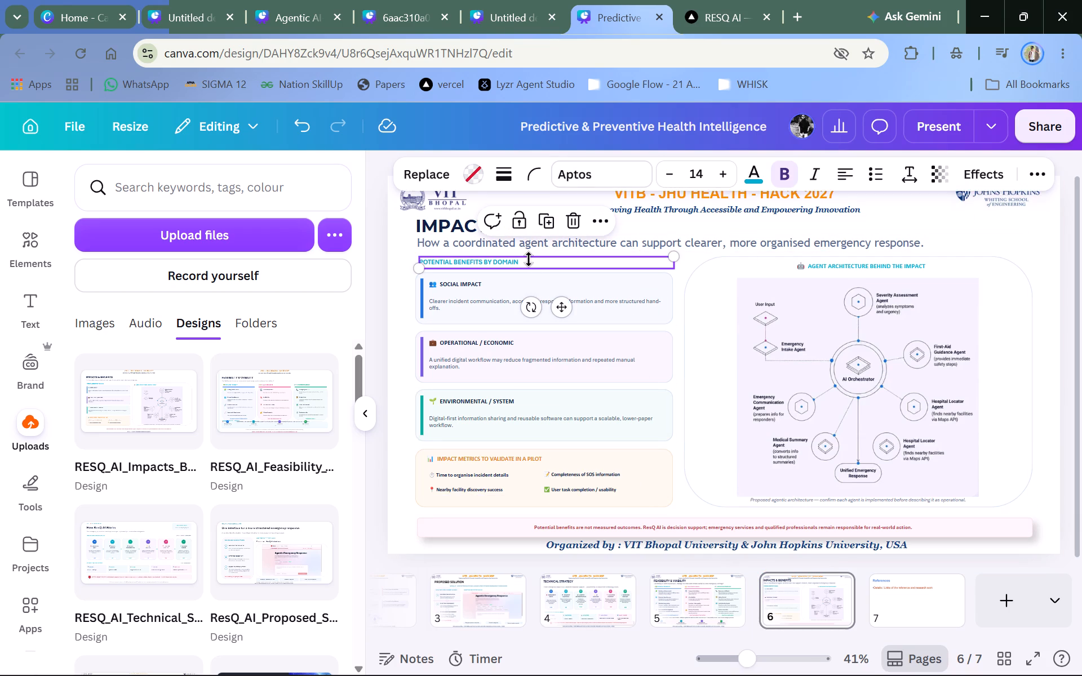
{"action": "double_click", "coordinate": [701, 164]}
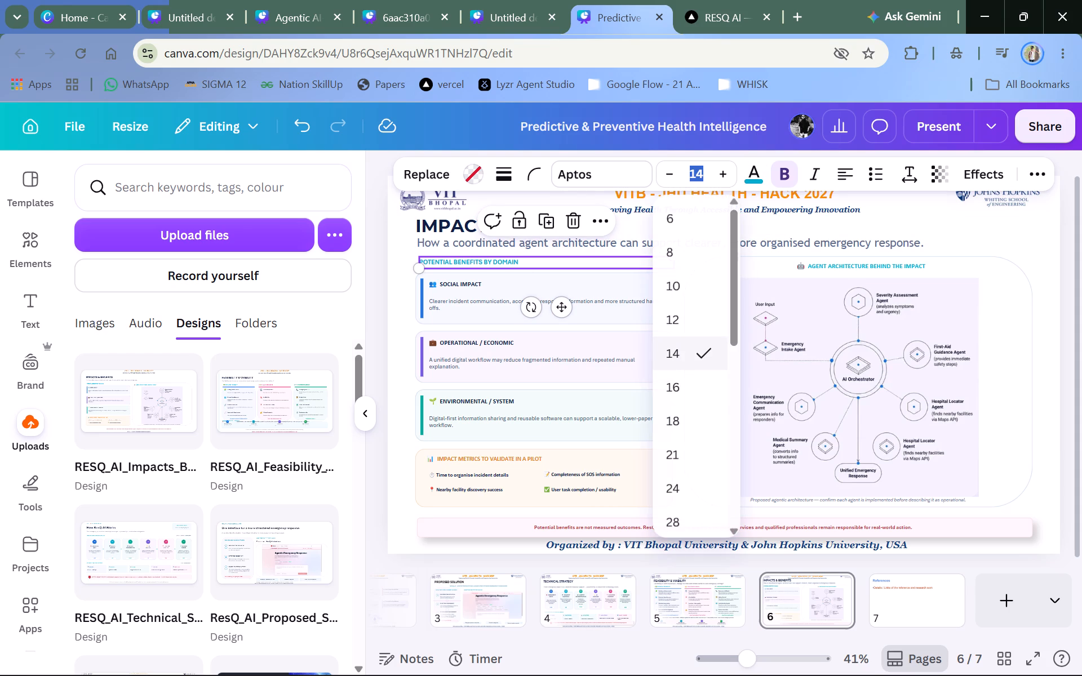
{"action": "type", "text": "20"}
{"action": "key", "text": "Return"}
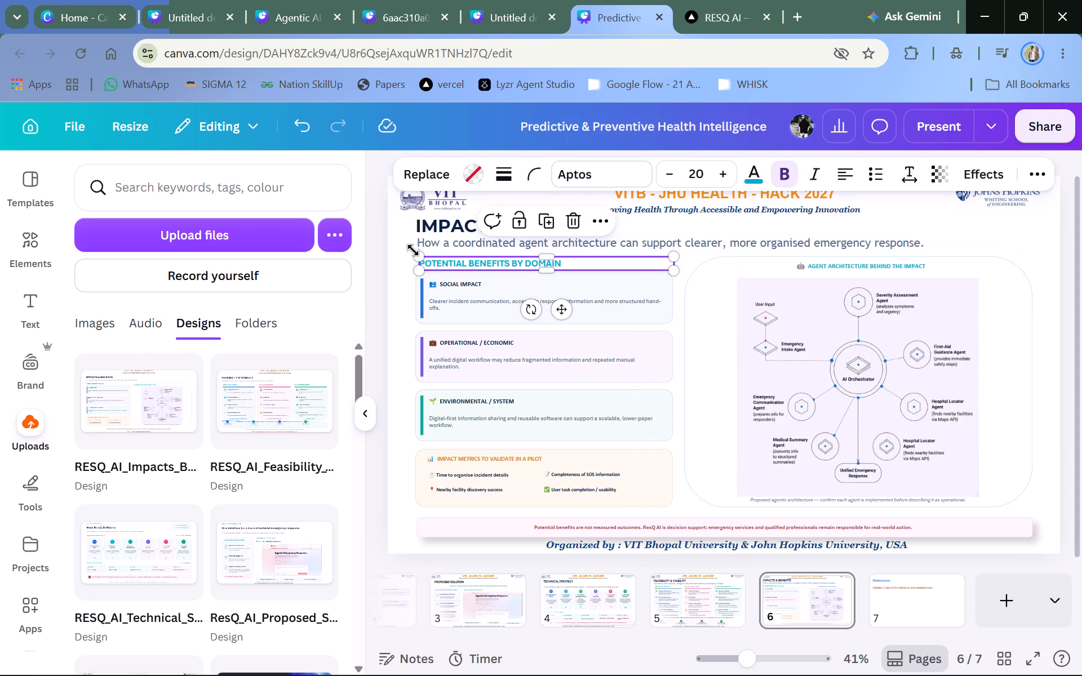
{"action": "left_click", "coordinate": [380, 253]}
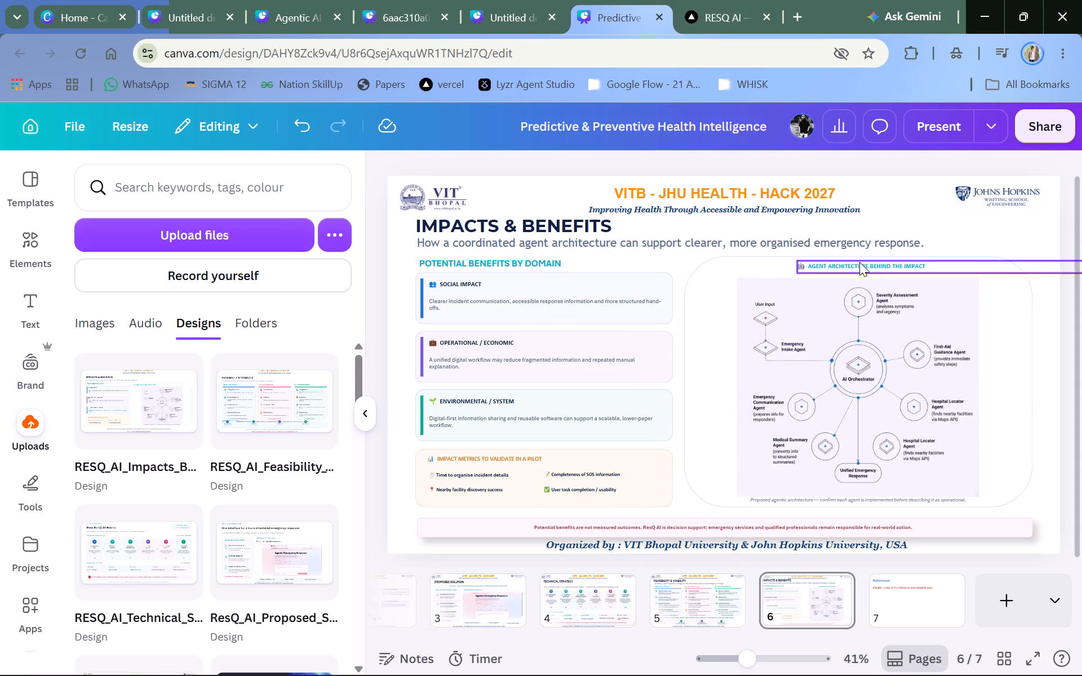
Set the font size of the AGENT ARCHITECTURE BEHIND THE IMPACT heading to 20.
{"action": "left_click", "coordinate": [859, 262]}
{"action": "left_click", "coordinate": [697, 165]}
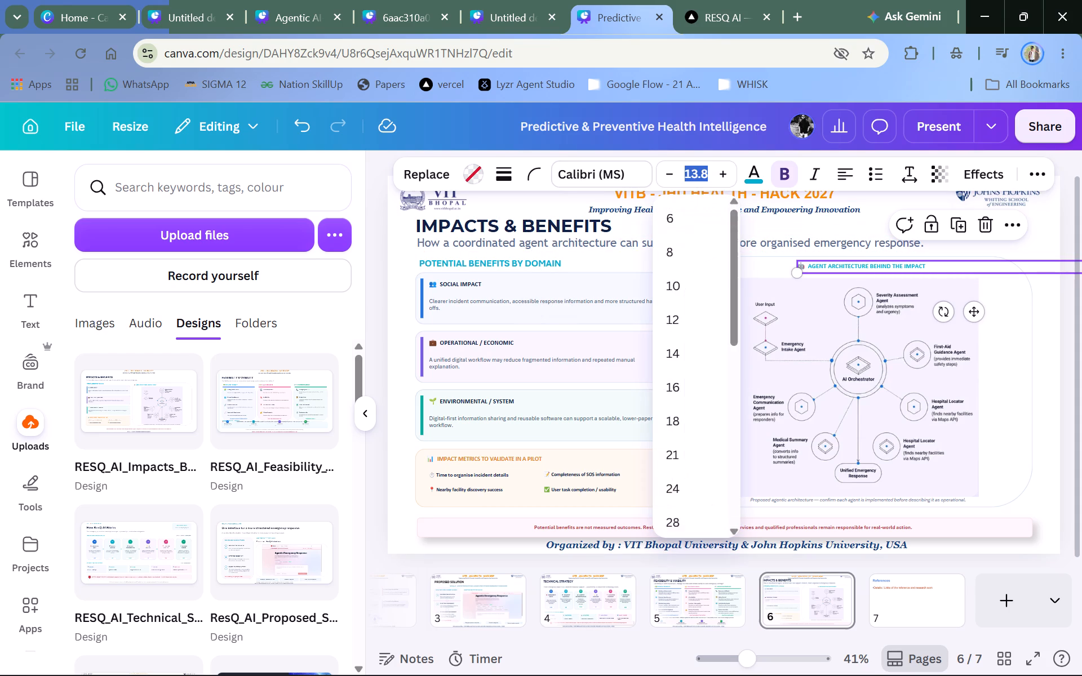
{"action": "type", "text": "20"}
{"action": "key", "text": "Return"}
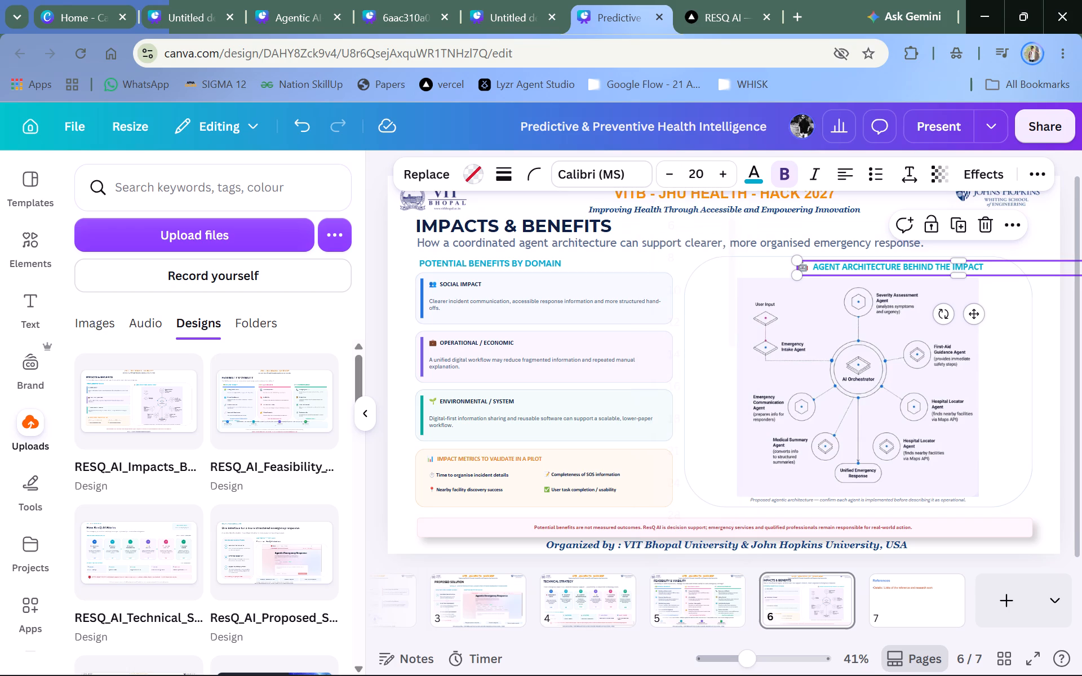
{"action": "double_click", "coordinate": [374, 252]}
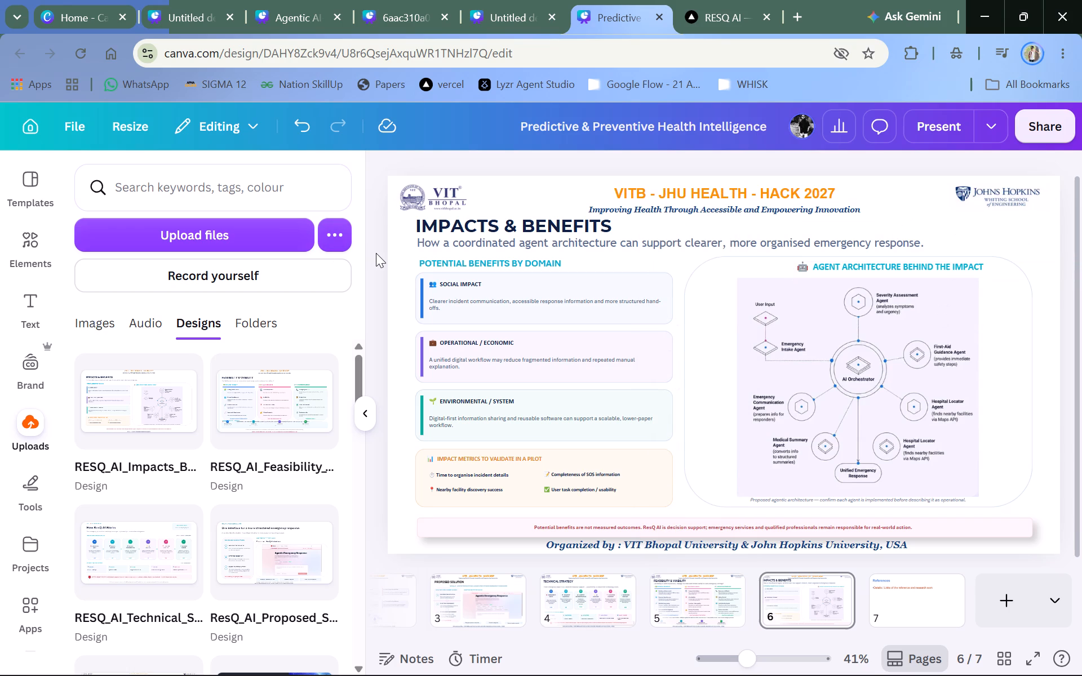
Style the SOCIAL IMPACT card heading with font size 18 and the Playfair Display font.
{"action": "left_click", "coordinate": [454, 284]}
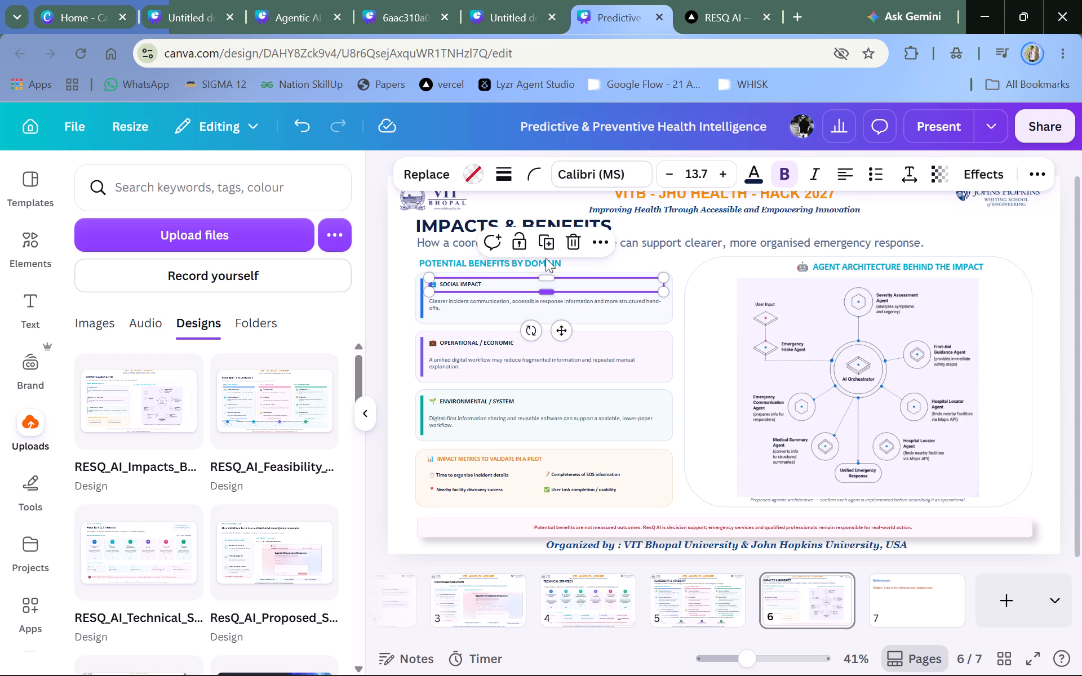
{"action": "double_click", "coordinate": [691, 175]}
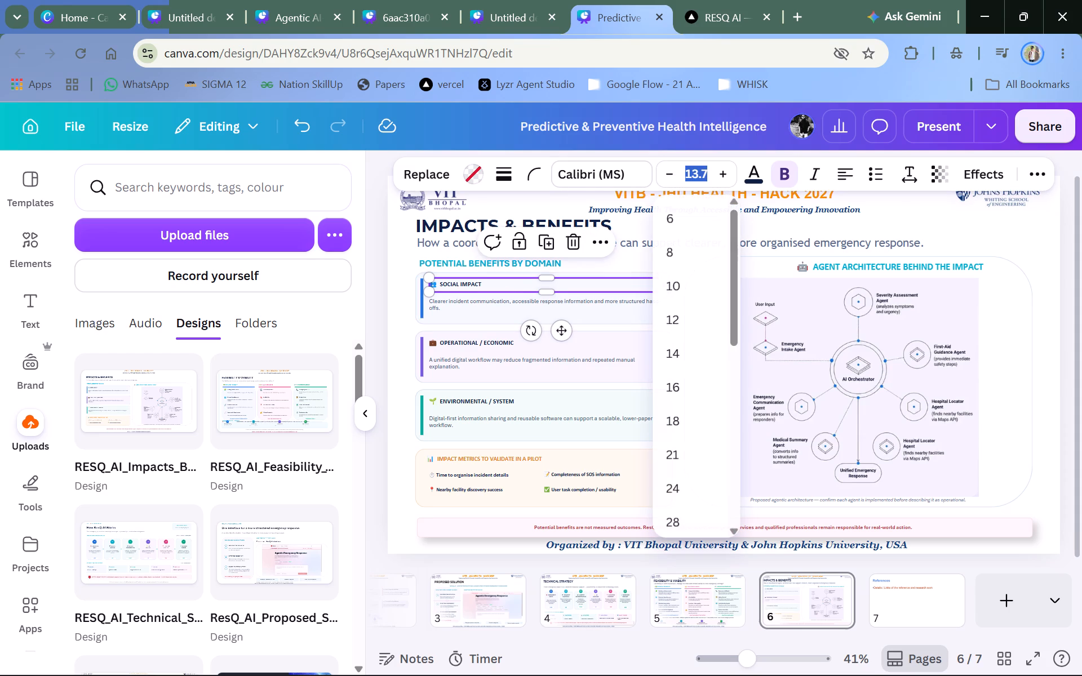
{"action": "type", "text": "17"}
{"action": "key", "text": "Return"}
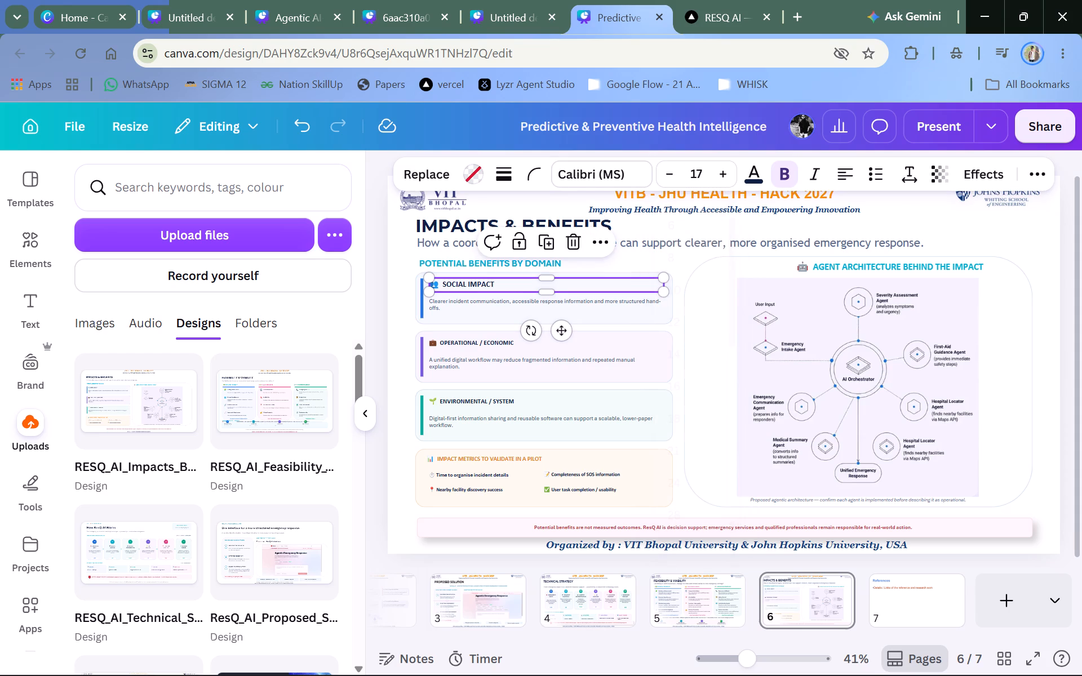
{"action": "left_click", "coordinate": [714, 177]}
{"action": "left_click", "coordinate": [594, 184]}
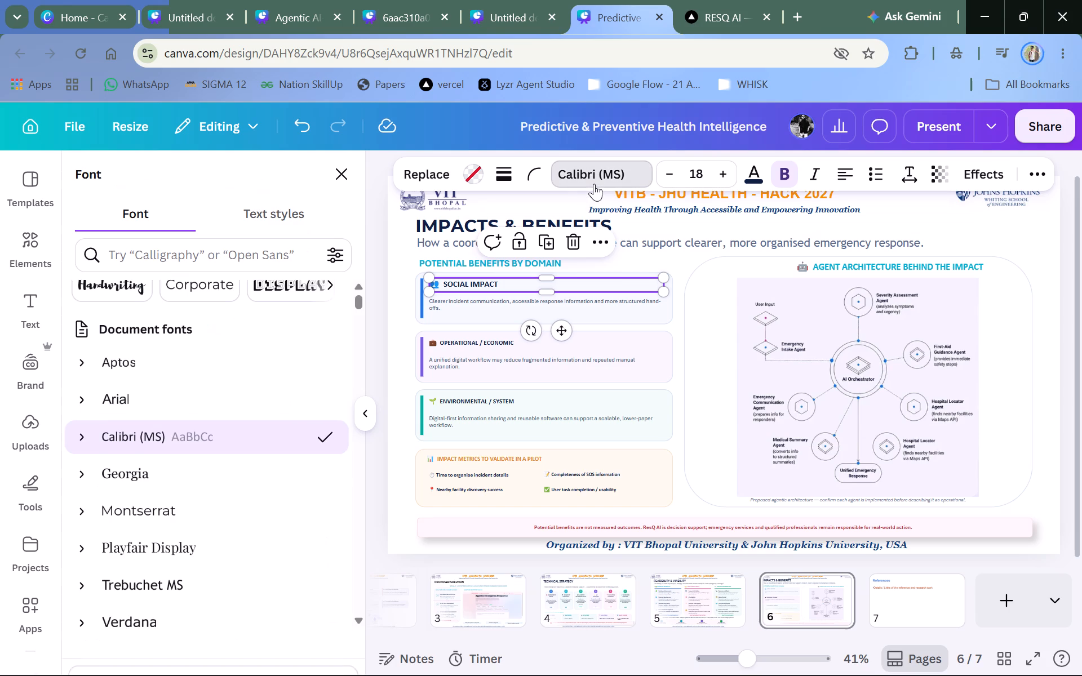
{"action": "double_click", "coordinate": [224, 544]}
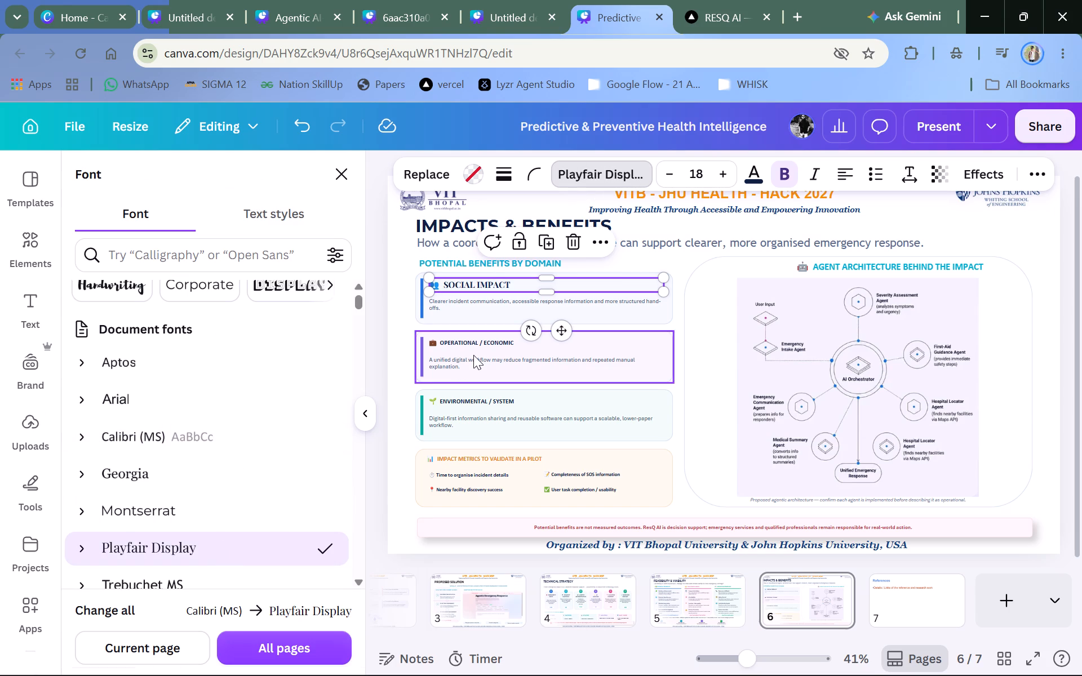
Style the OPERATIONAL / ECONOMIC card heading with font size 18 and the Playfair Display font.
{"action": "left_click", "coordinate": [478, 343]}
{"action": "left_click", "coordinate": [694, 171]}
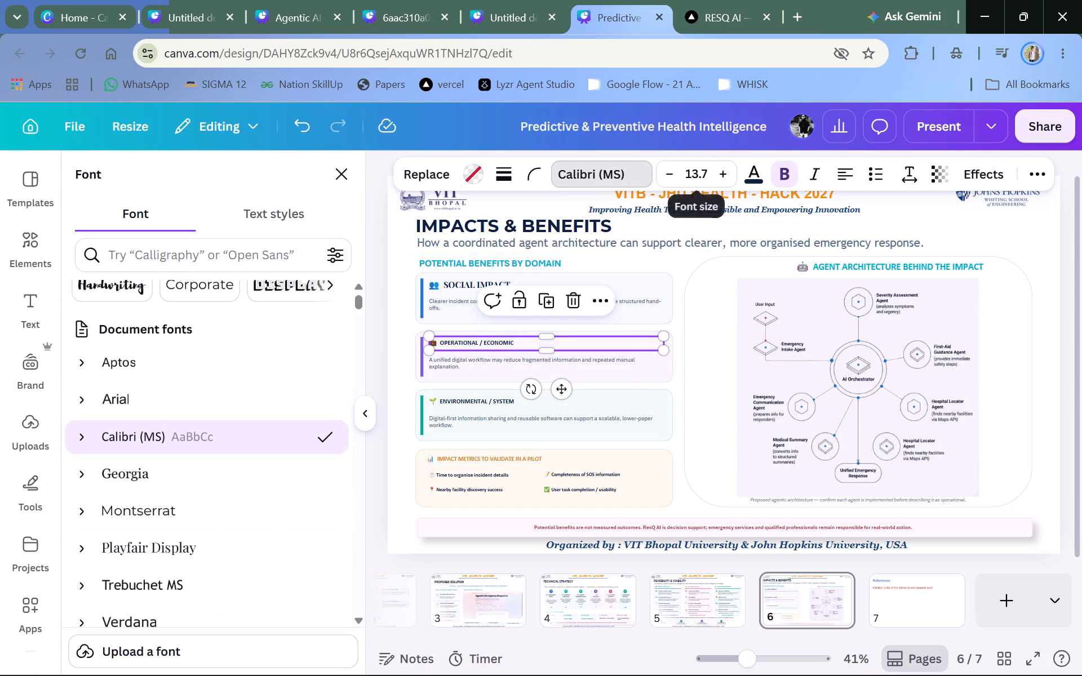
{"action": "type", "text": "18"}
{"action": "key", "text": "Return"}
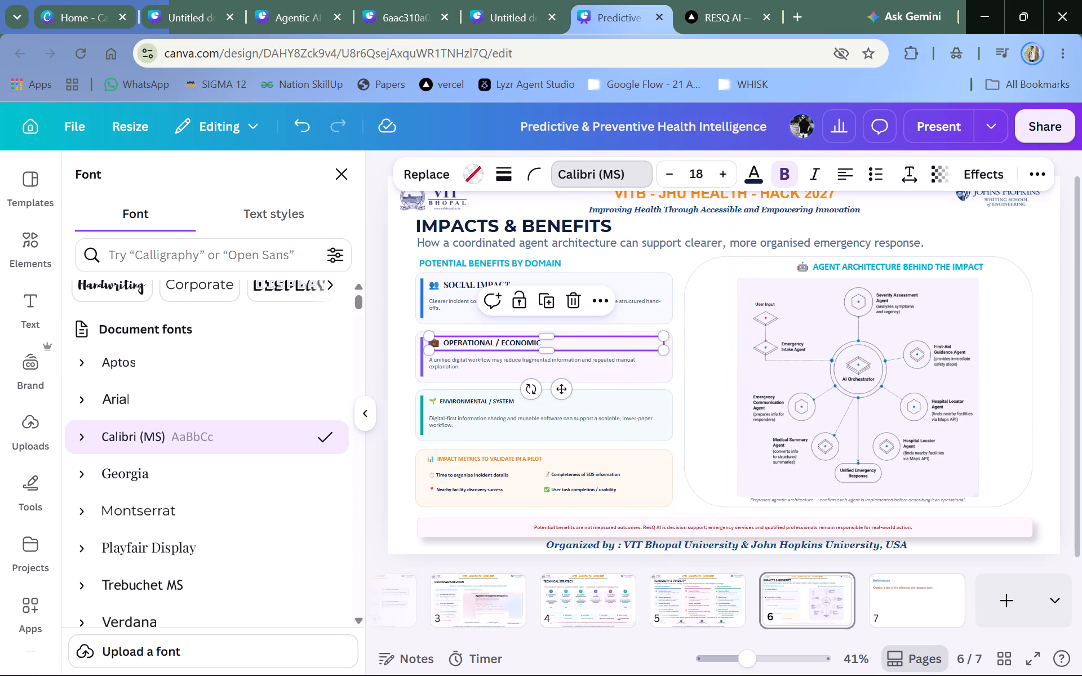
{"action": "left_click", "coordinate": [188, 532]}
Style the ENVIRONMENTAL / SYSTEM card heading with font size 18 and the Playfair Display font.
{"action": "left_click", "coordinate": [450, 403]}
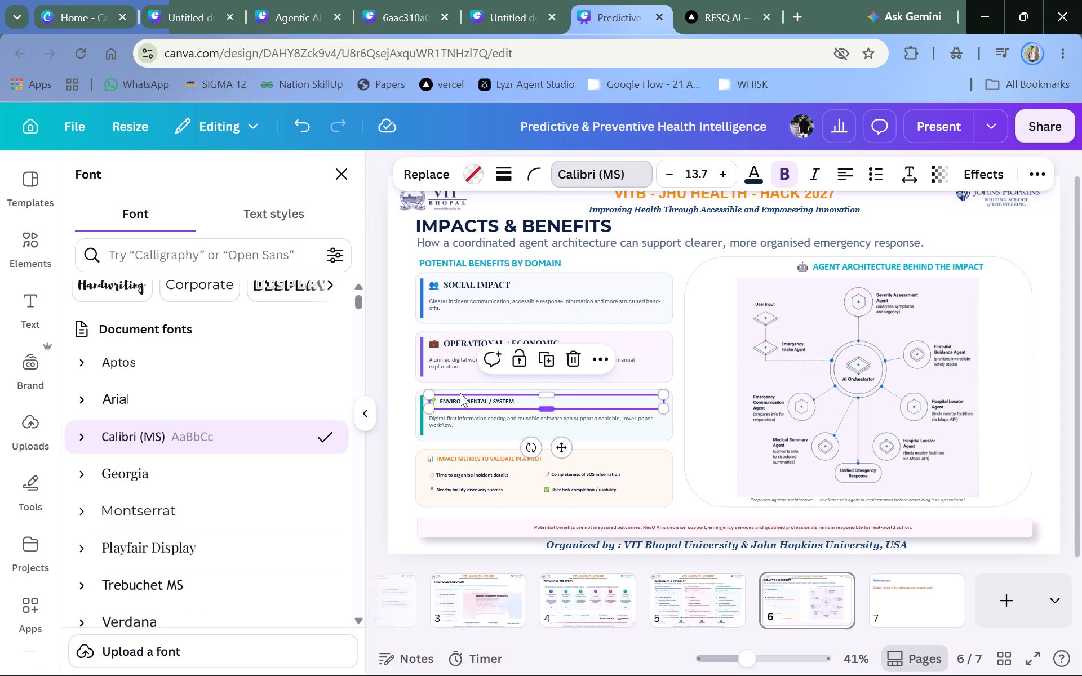
{"action": "left_click", "coordinate": [707, 179]}
{"action": "type", "text": "18"}
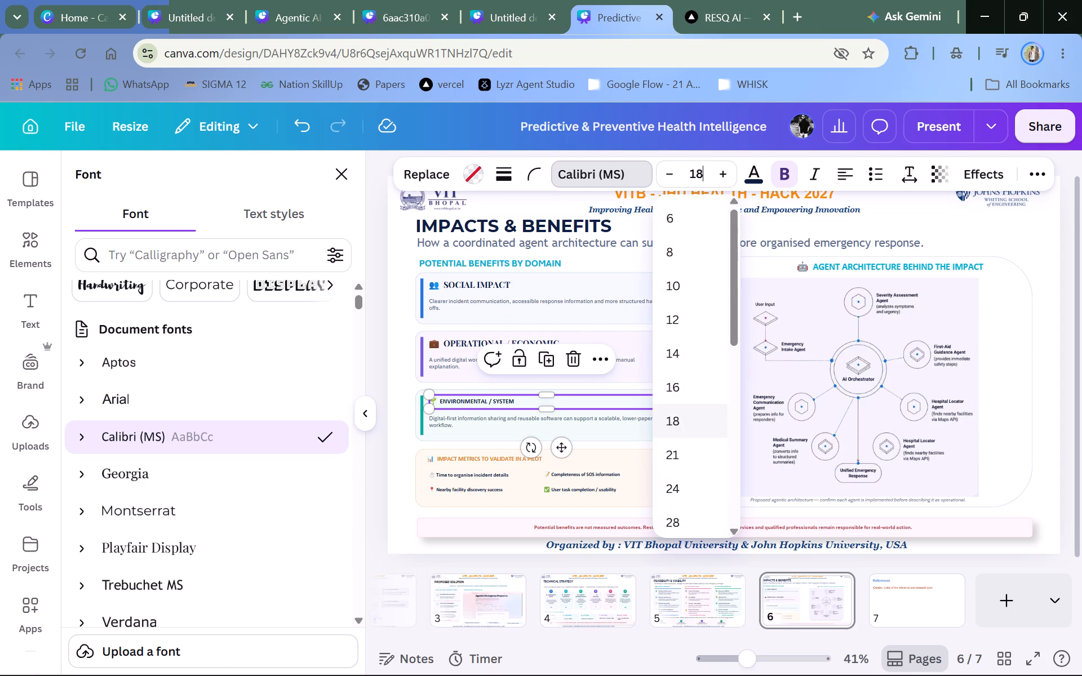
{"action": "key", "text": "Return"}
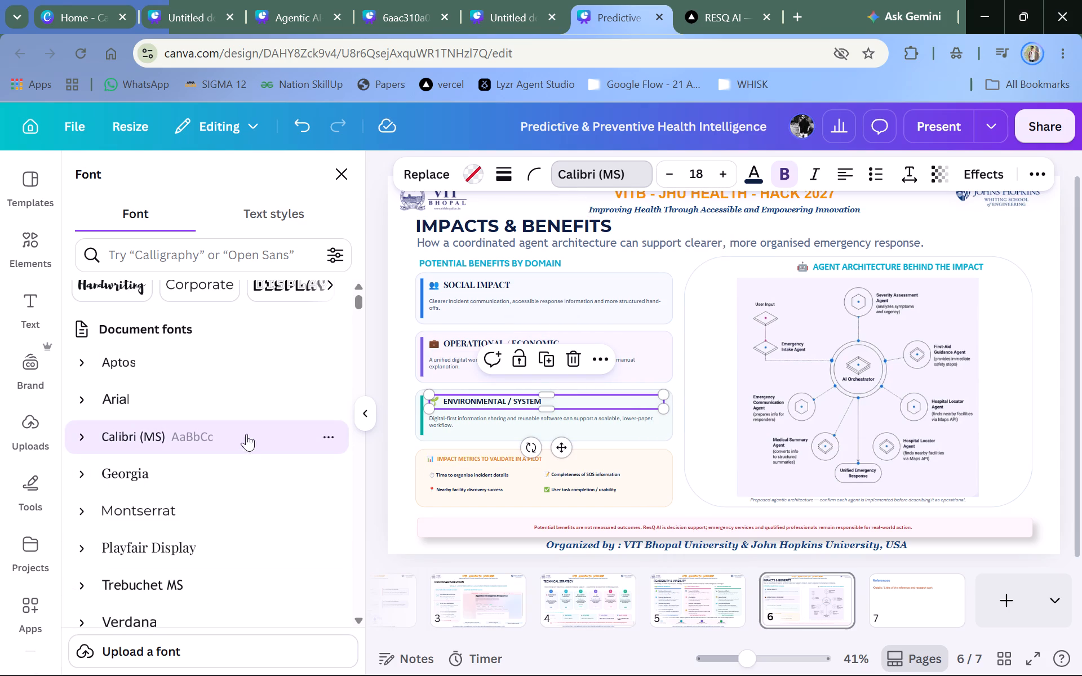
{"action": "left_click", "coordinate": [194, 536]}
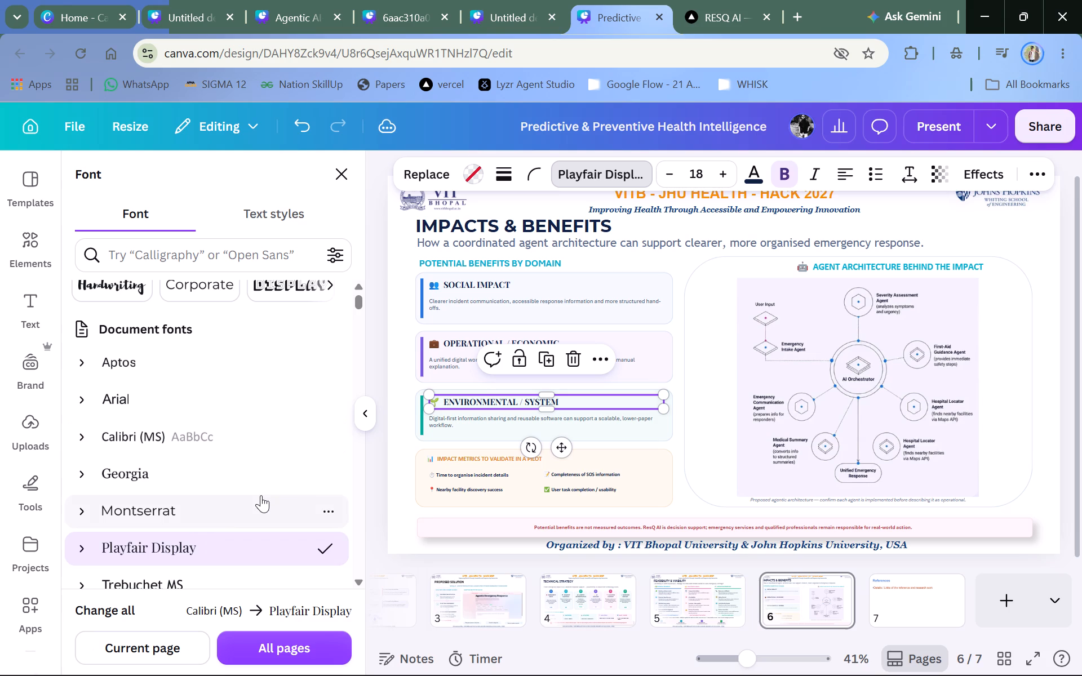
Set the SOCIAL IMPACT card's description text to font size 17 and make it bold.
{"action": "left_click", "coordinate": [450, 308]}
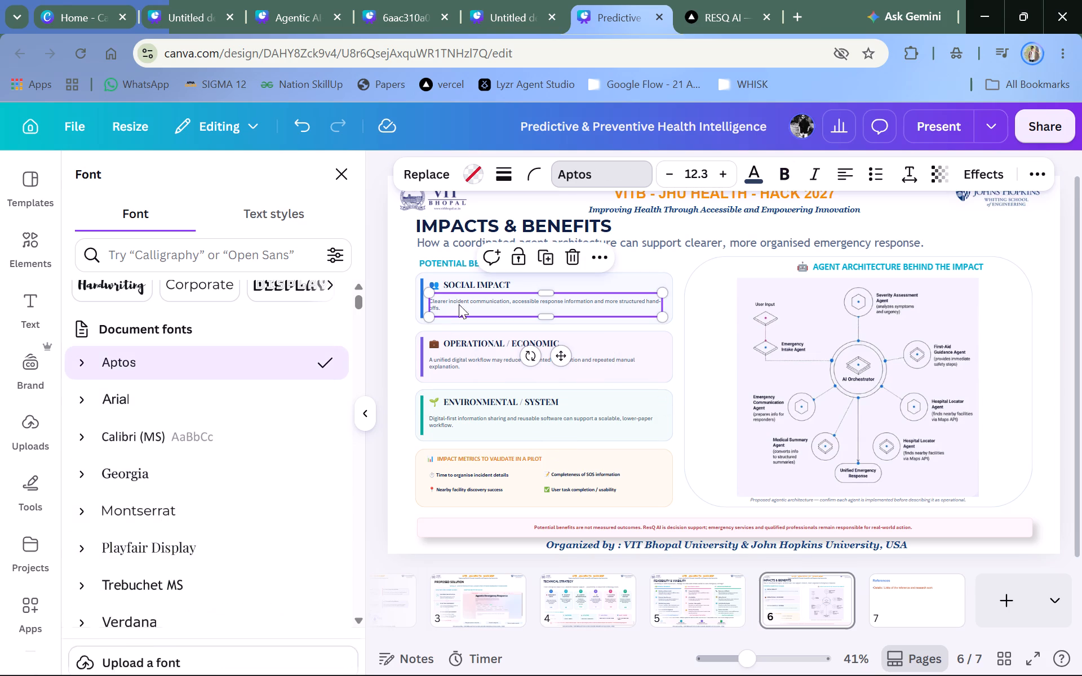
{"action": "triple_click", "coordinate": [708, 177]}
{"action": "type", "text": "17"}
{"action": "key", "text": "Return"}
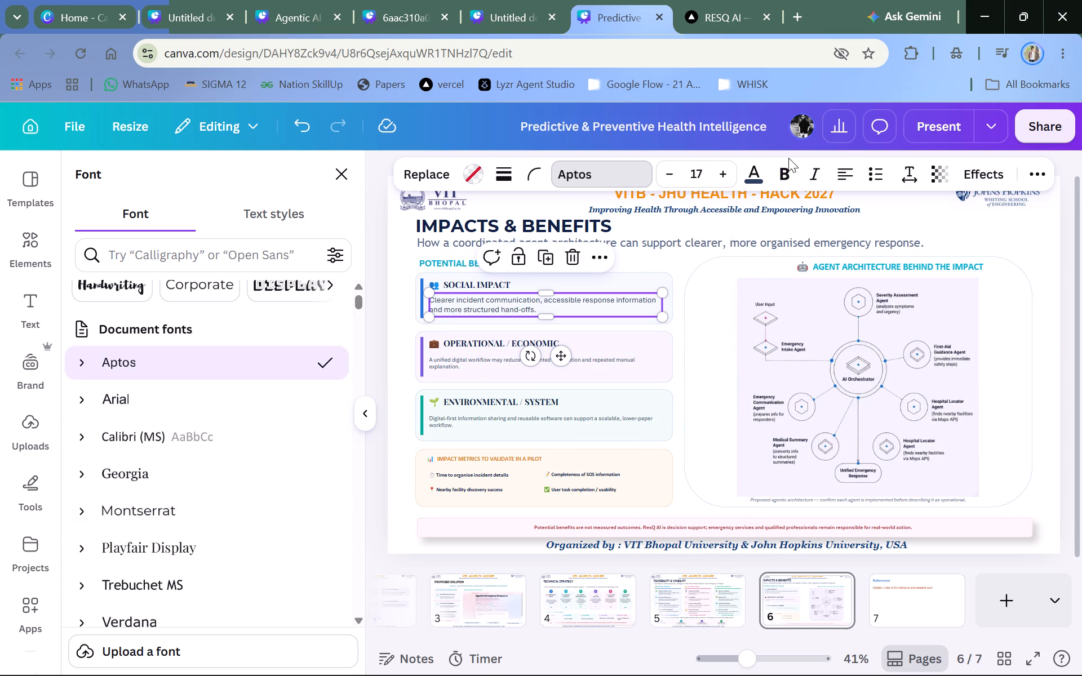
{"action": "left_click", "coordinate": [789, 167]}
Make the OPERATIONAL / ECONOMIC card's description text bold and set its font size to 17.
{"action": "left_click", "coordinate": [503, 359]}
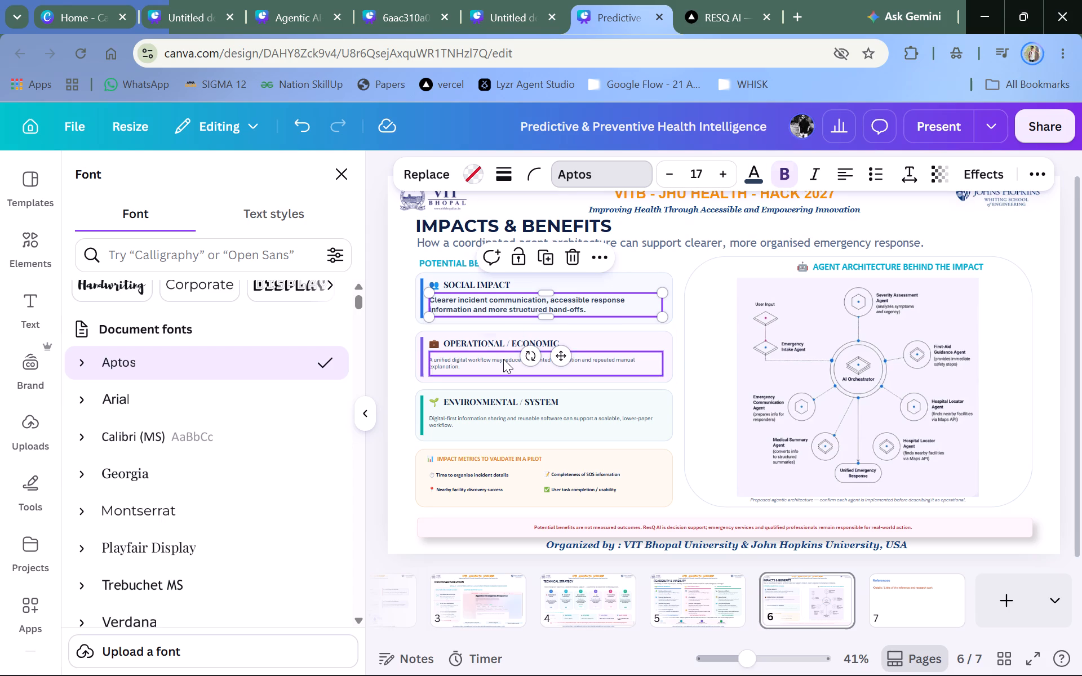
{"action": "left_click", "coordinate": [779, 178]}
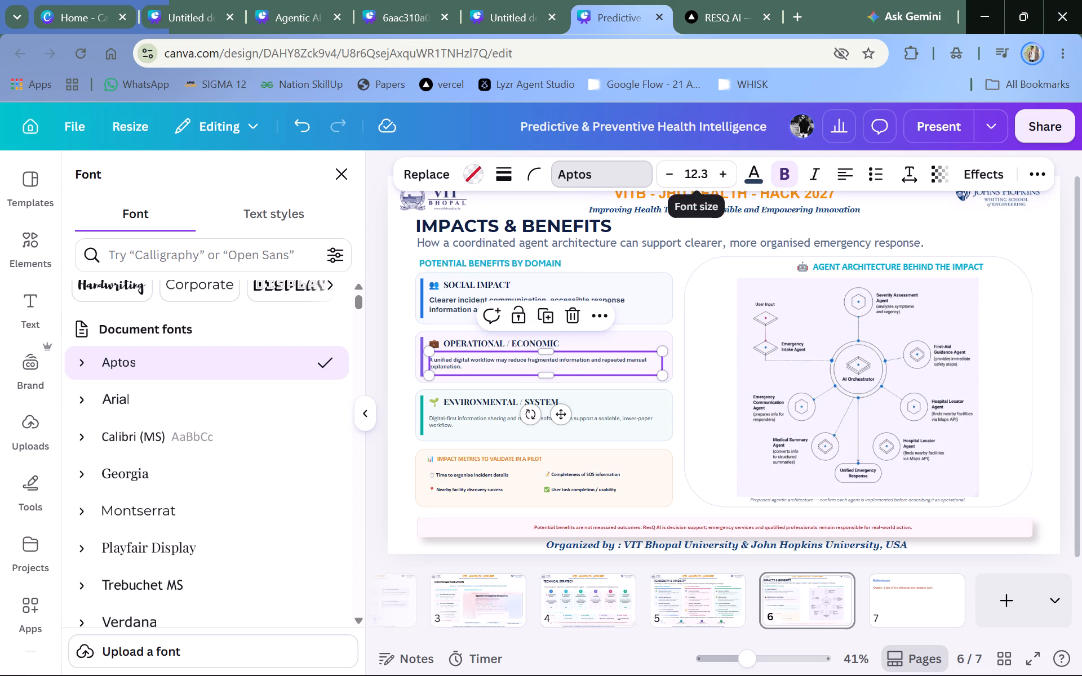
{"action": "double_click", "coordinate": [700, 178]}
{"action": "type", "text": "17"}
{"action": "key", "text": "Return"}
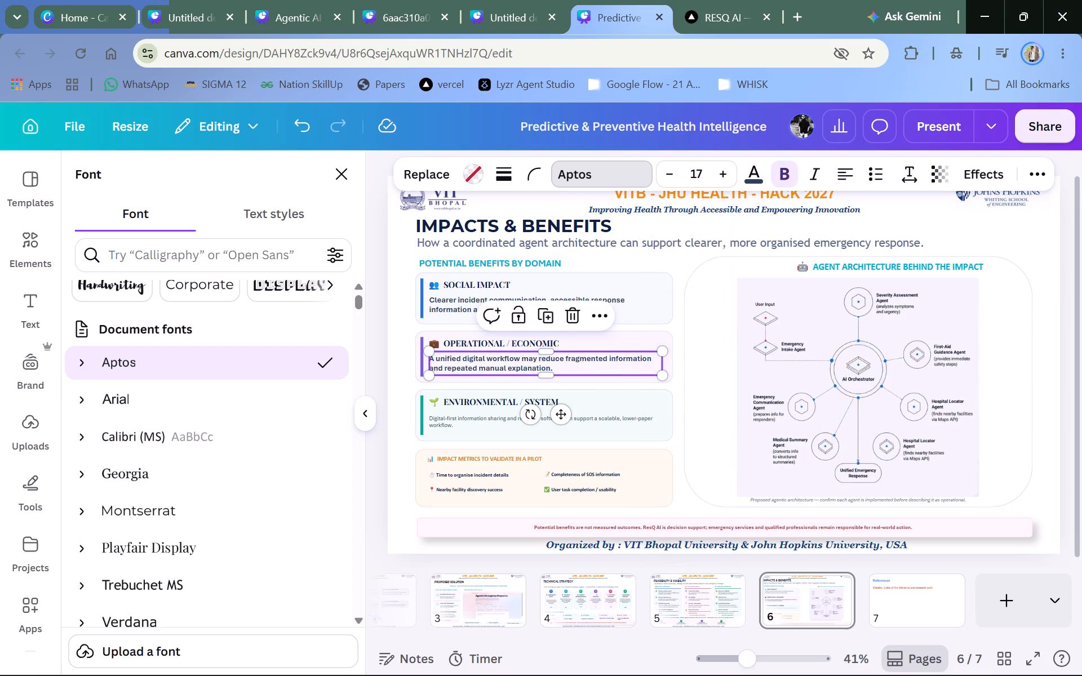
Set the ENVIRONMENTAL / SYSTEM card's description text to font size 17 and make it bold.
{"action": "double_click", "coordinate": [495, 426]}
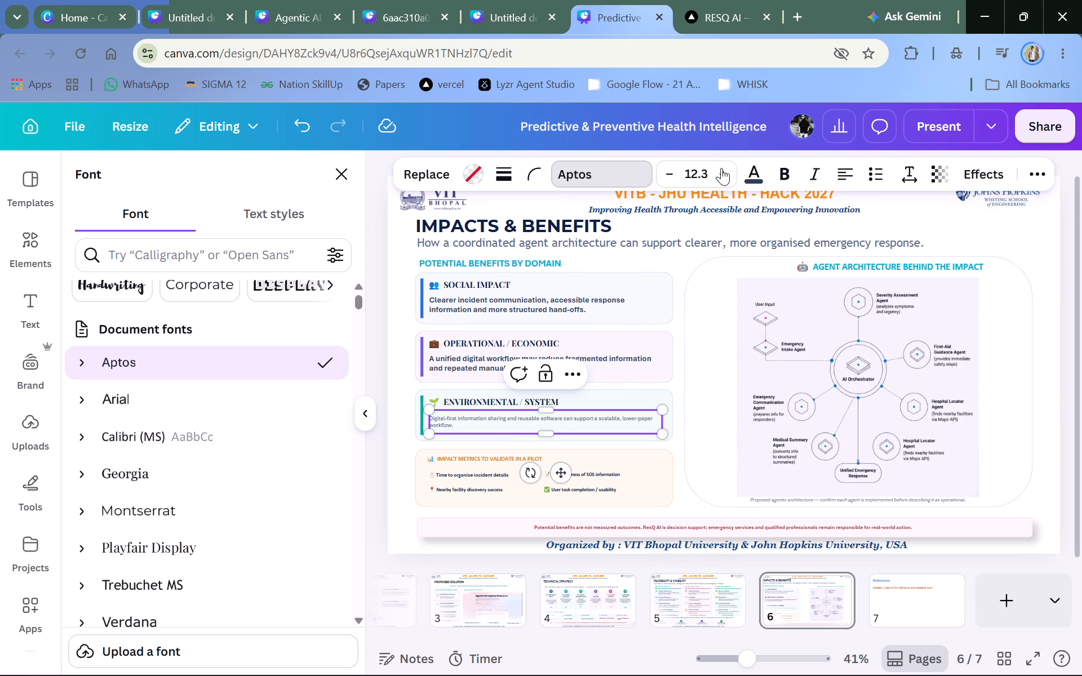
{"action": "left_click", "coordinate": [780, 171]}
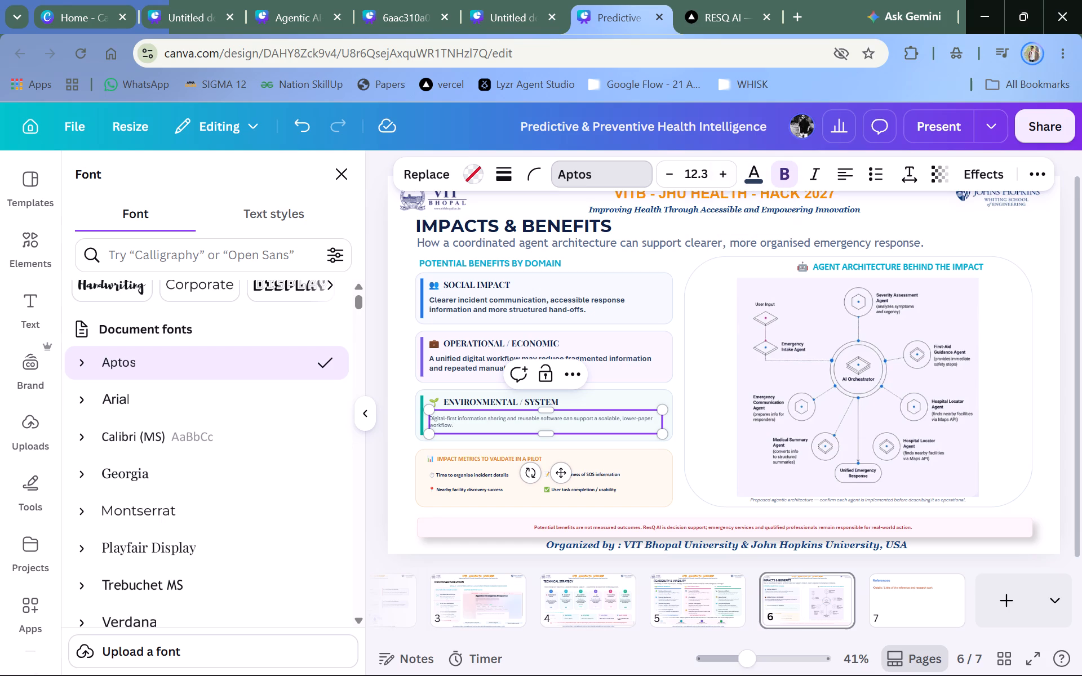
{"action": "left_click", "coordinate": [698, 178]}
{"action": "type", "text": "17"}
{"action": "key", "text": "Return"}
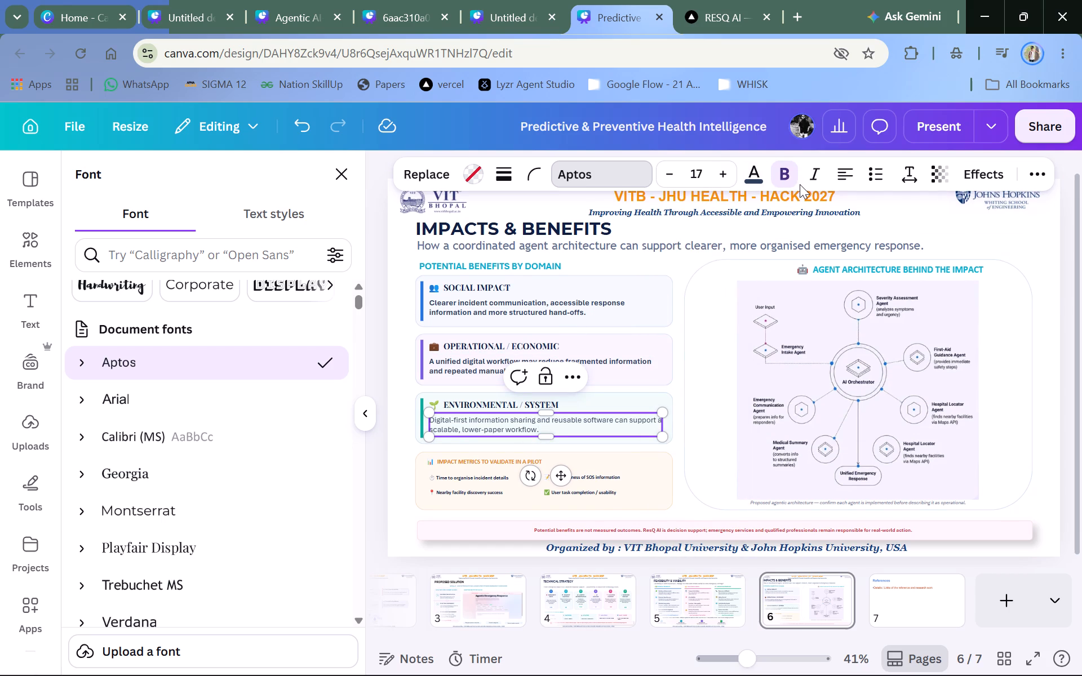
{"action": "left_click", "coordinate": [781, 181]}
{"action": "left_click", "coordinate": [781, 181]}
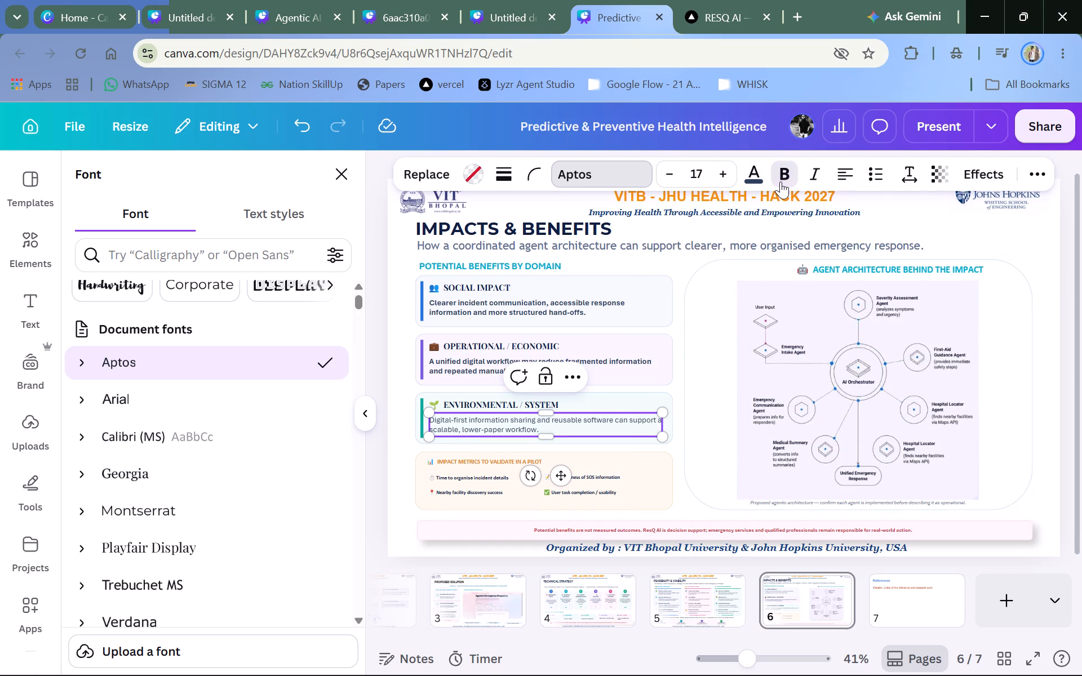
{"action": "left_click", "coordinate": [781, 181]}
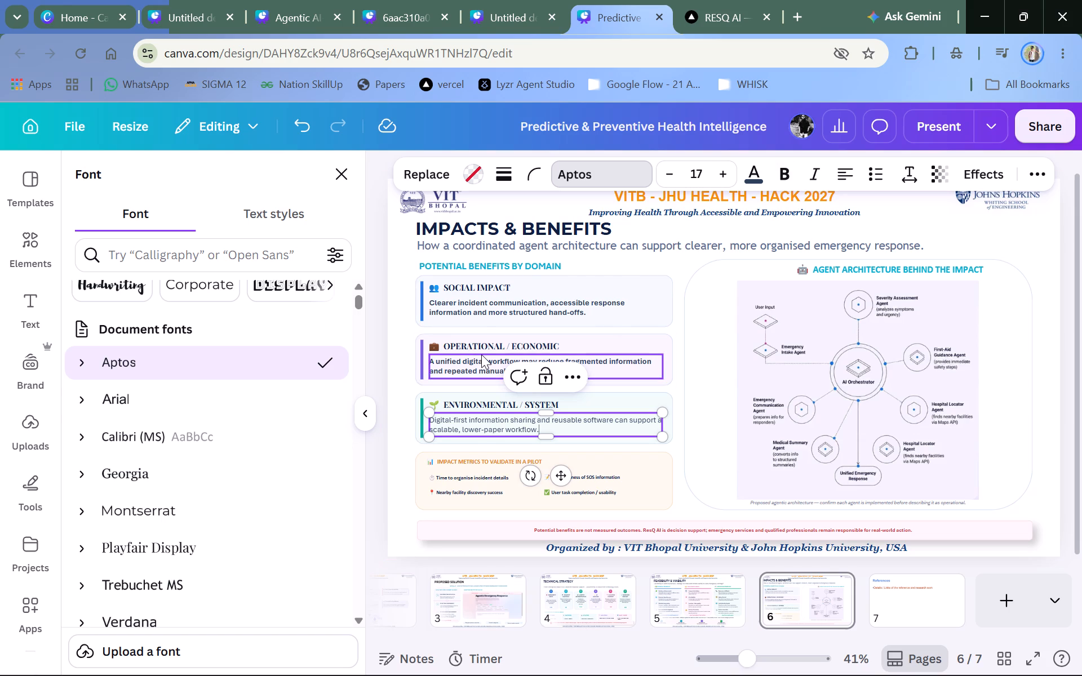
{"action": "left_click", "coordinate": [481, 354]}
{"action": "double_click", "coordinate": [486, 432]}
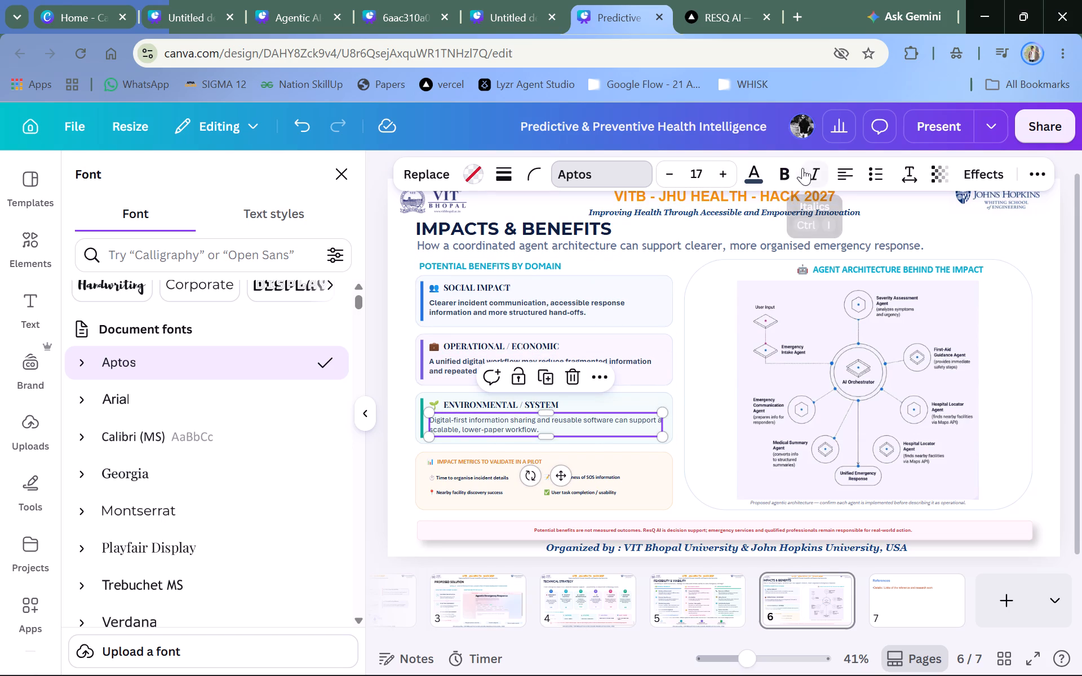
{"action": "double_click", "coordinate": [779, 179]}
{"action": "left_click", "coordinate": [779, 179]}
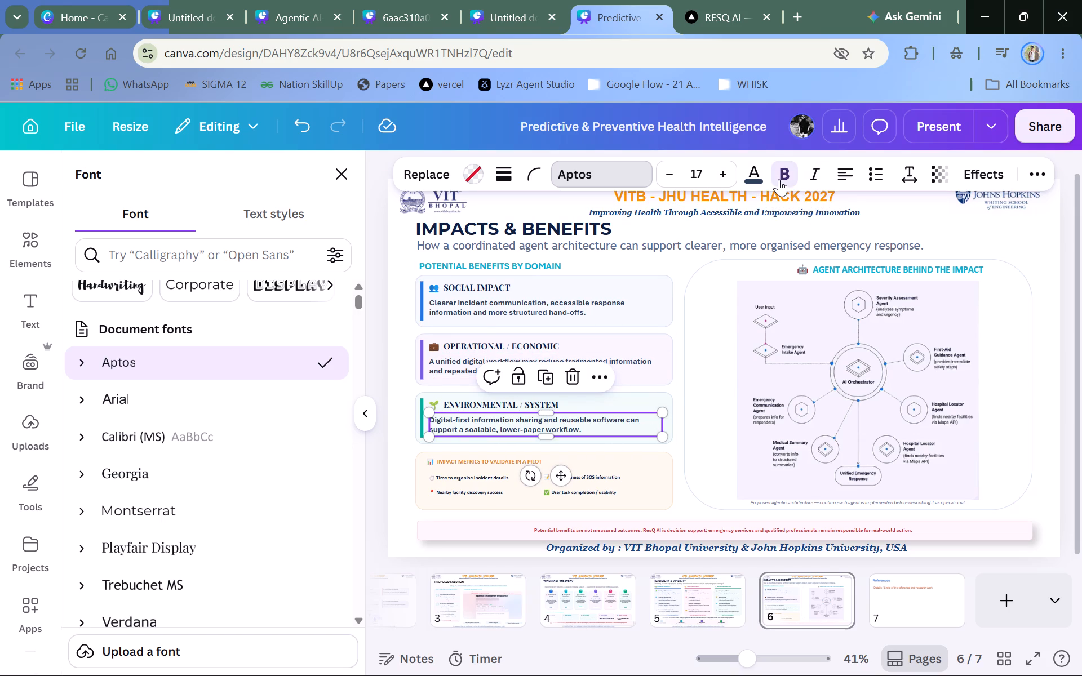
{"action": "left_click", "coordinate": [378, 369]}
{"action": "left_click", "coordinate": [378, 369]}
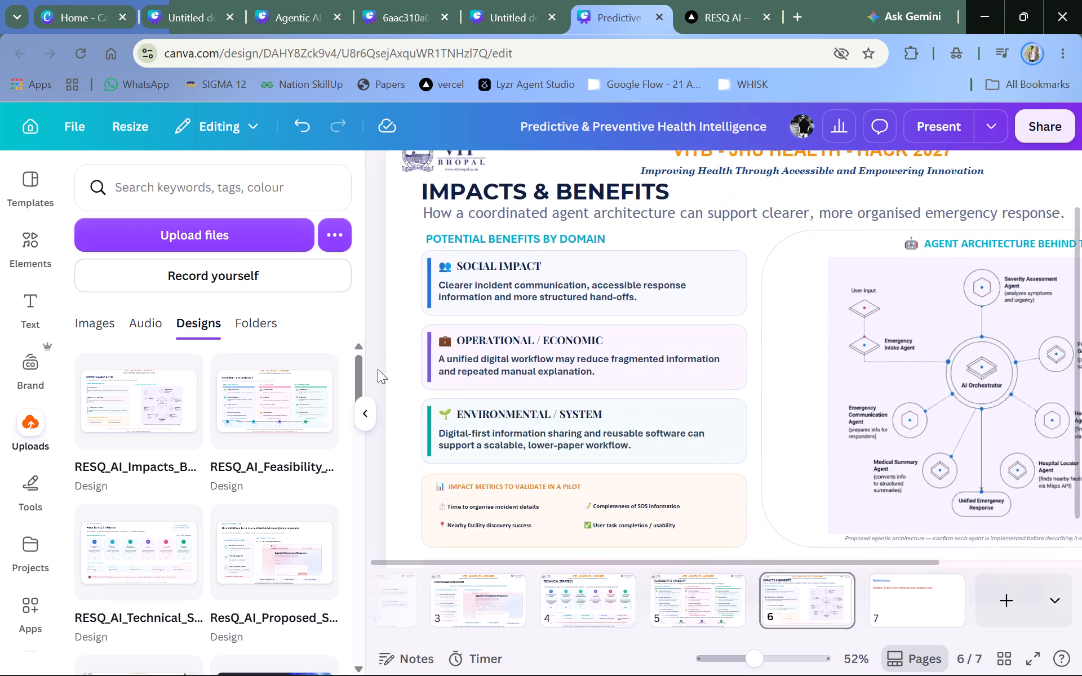
Style the IMPACT METRICS TO VALIDATE IN A PILOT heading with font size 17 and the Playfair Display font.
{"action": "scroll", "coordinate": [590, 443], "scroll_direction": "down", "scroll_amount": 2}
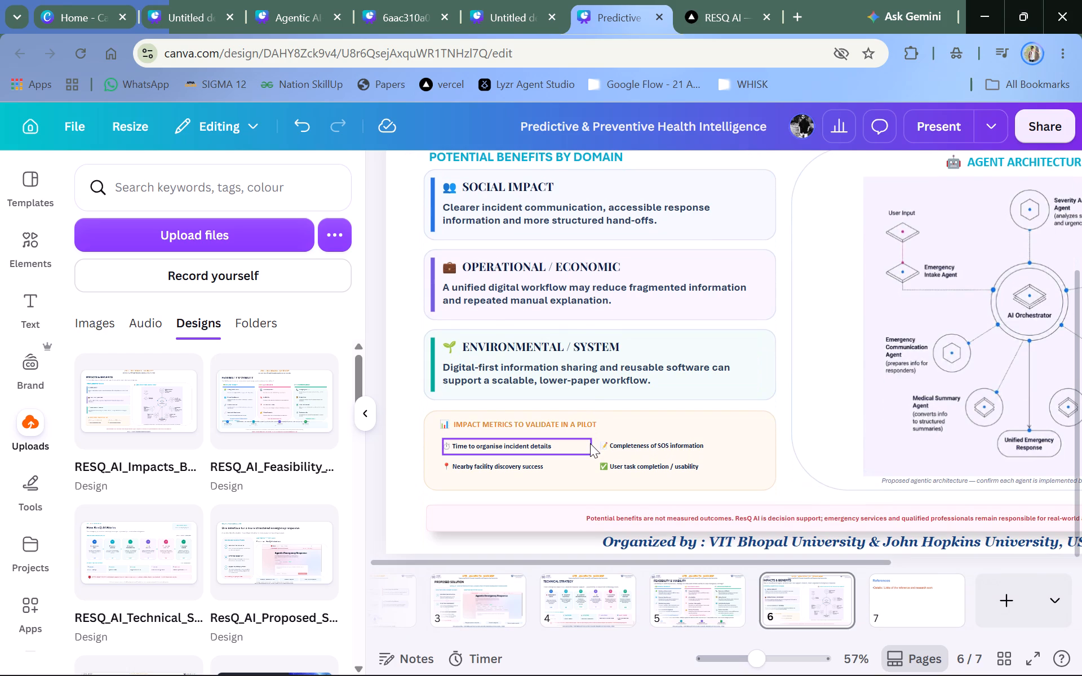
{"action": "left_click", "coordinate": [557, 422]}
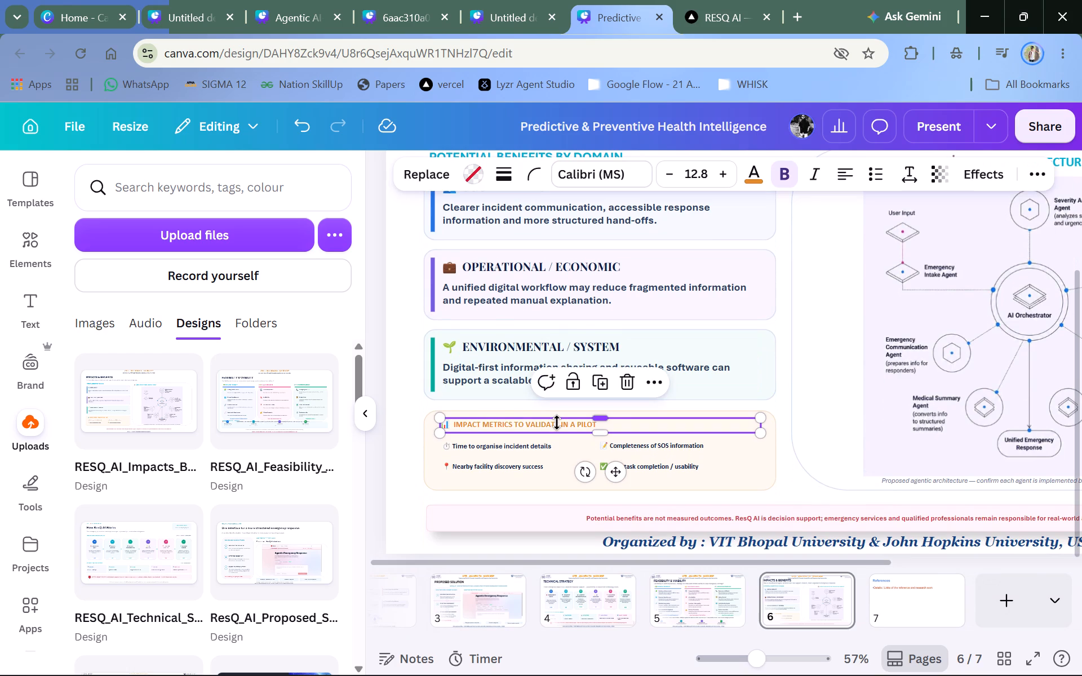
{"action": "left_click", "coordinate": [703, 176]}
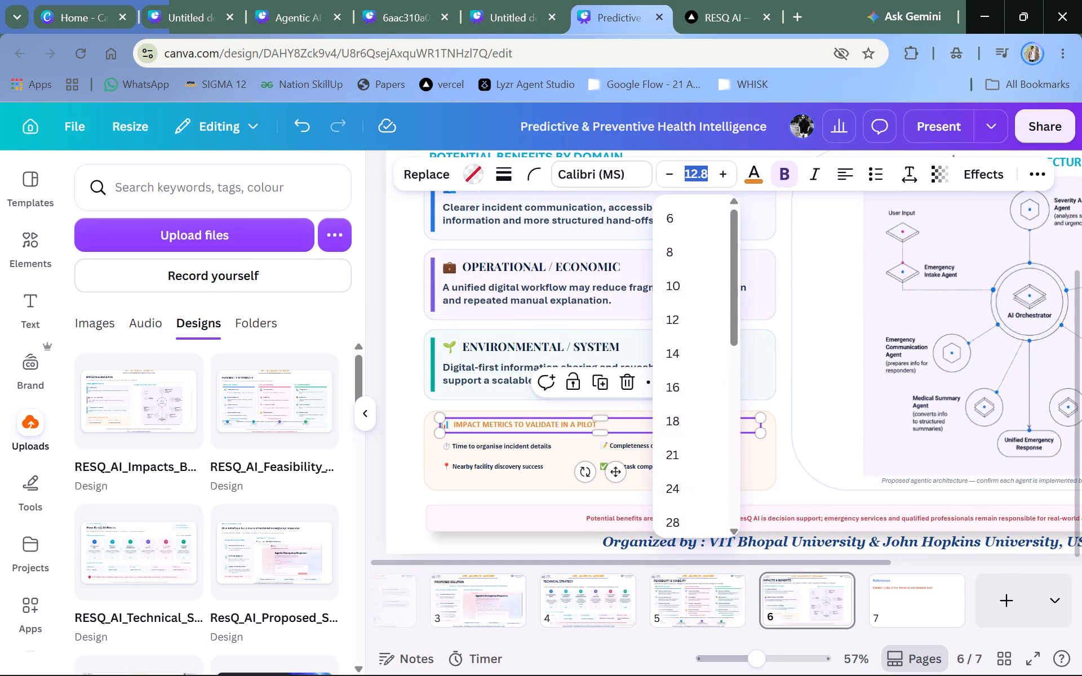
{"action": "type", "text": "20"}
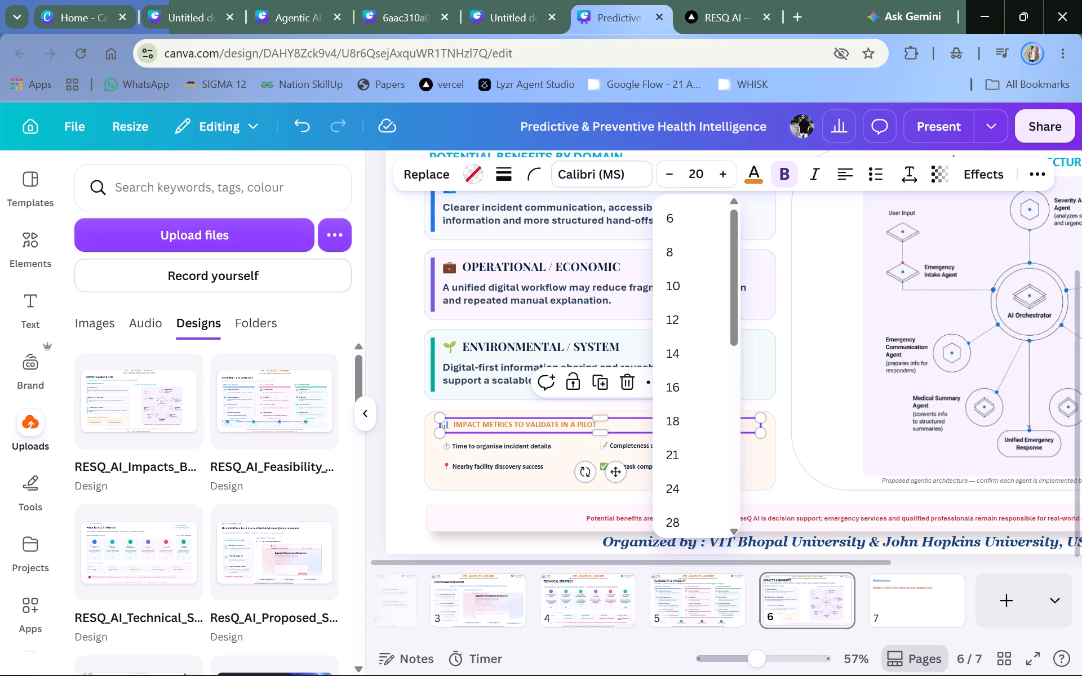
{"action": "key", "text": "Return"}
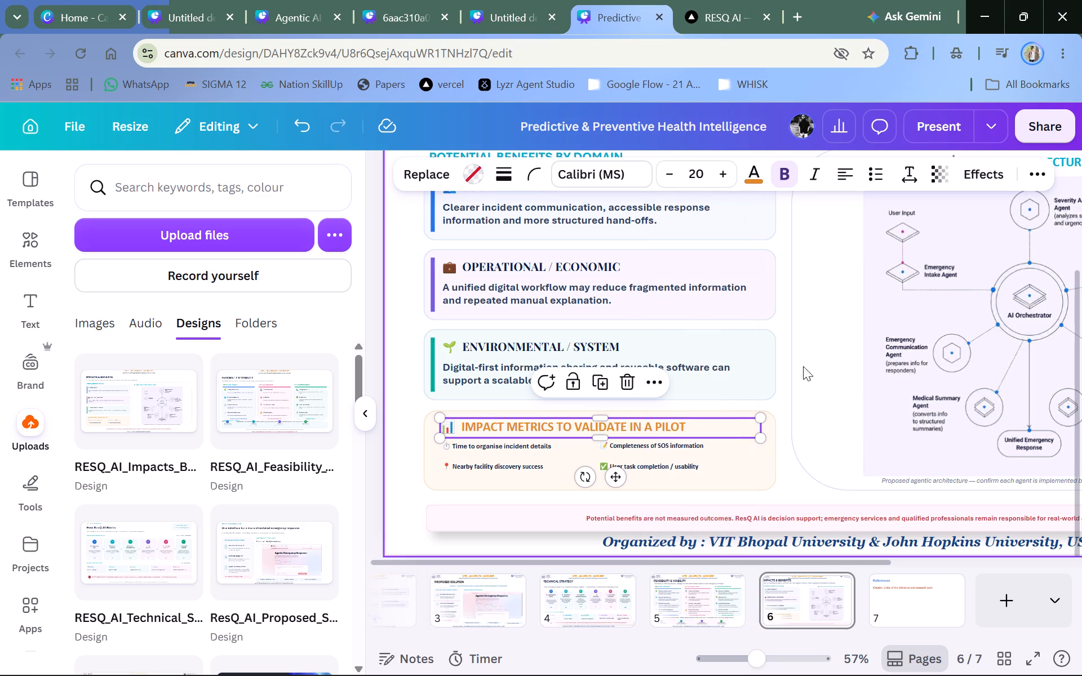
{"action": "left_click", "coordinate": [667, 167]}
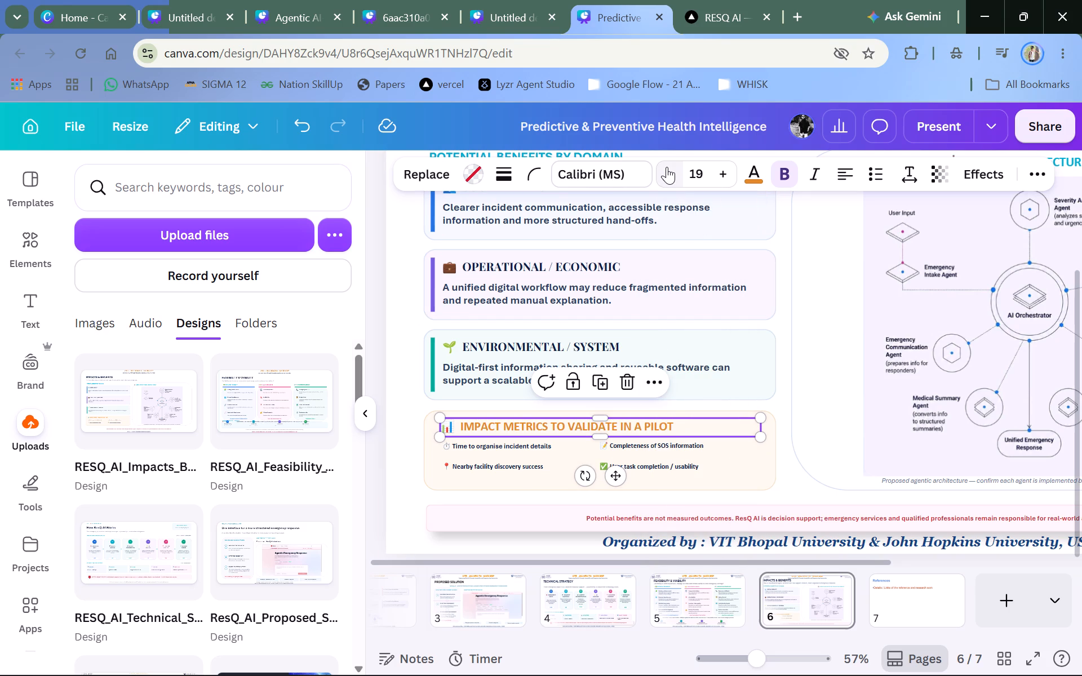
{"action": "double_click", "coordinate": [667, 167]}
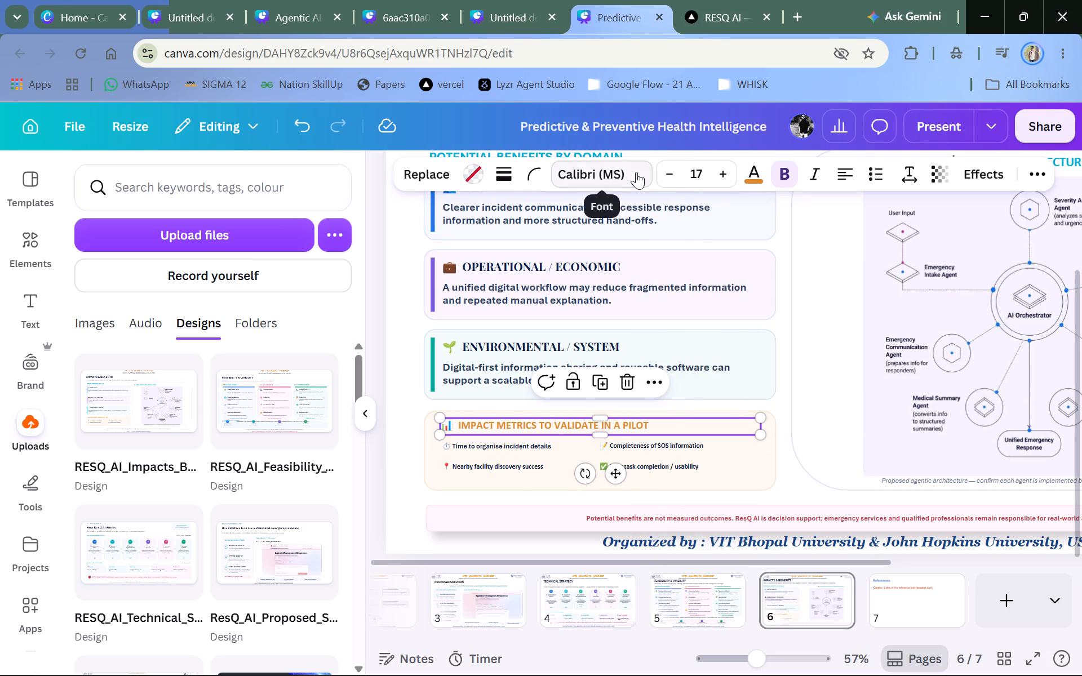
{"action": "left_click", "coordinate": [636, 172]}
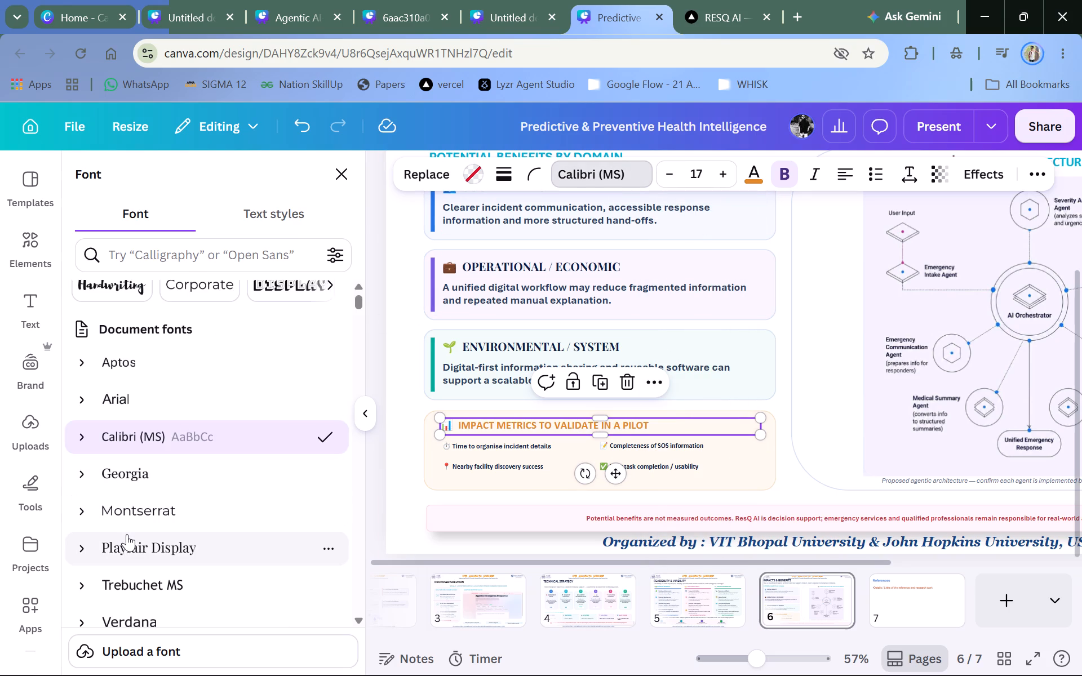
{"action": "left_click", "coordinate": [83, 549]}
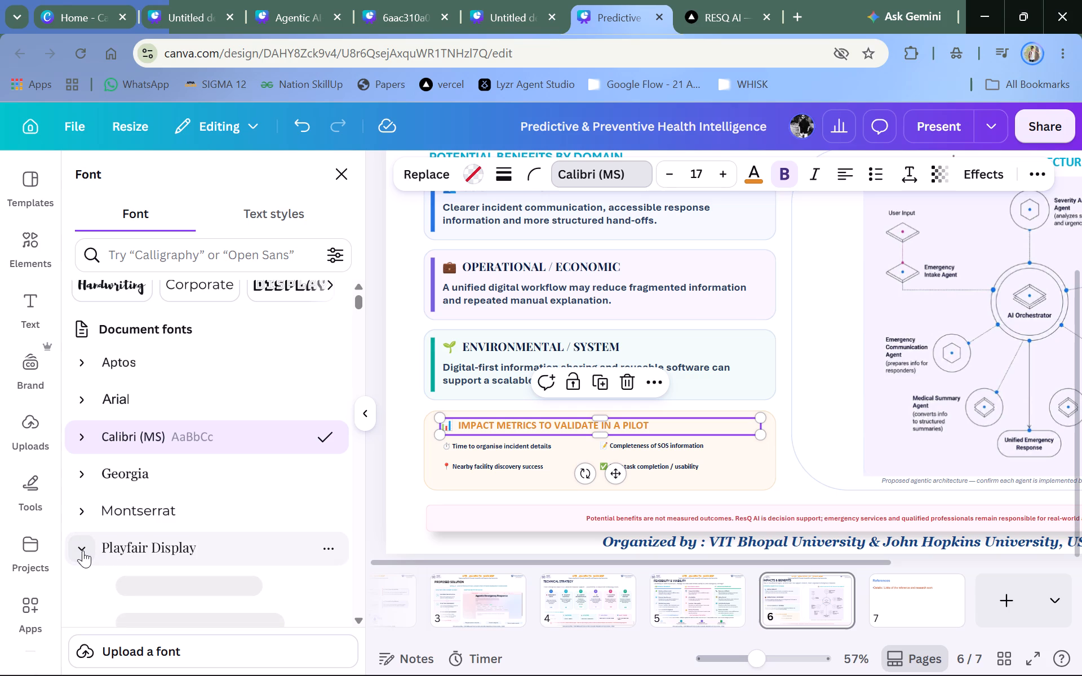
{"action": "scroll", "coordinate": [83, 550], "scroll_direction": "down", "scroll_amount": 4}
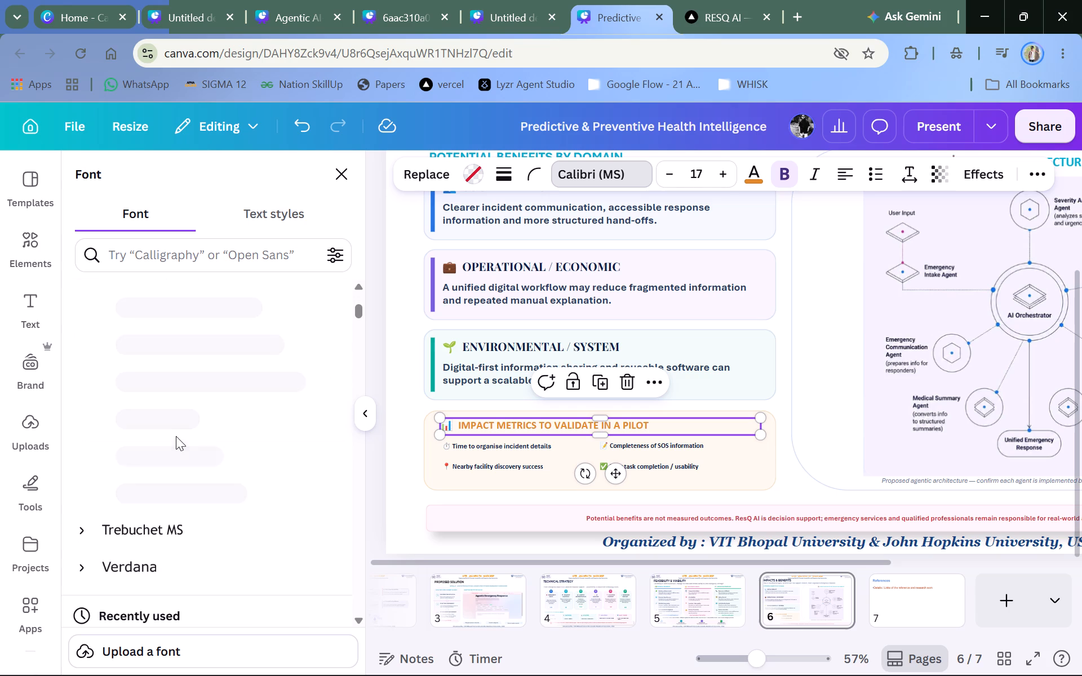
{"action": "scroll", "coordinate": [176, 436], "scroll_direction": "up", "scroll_amount": 1}
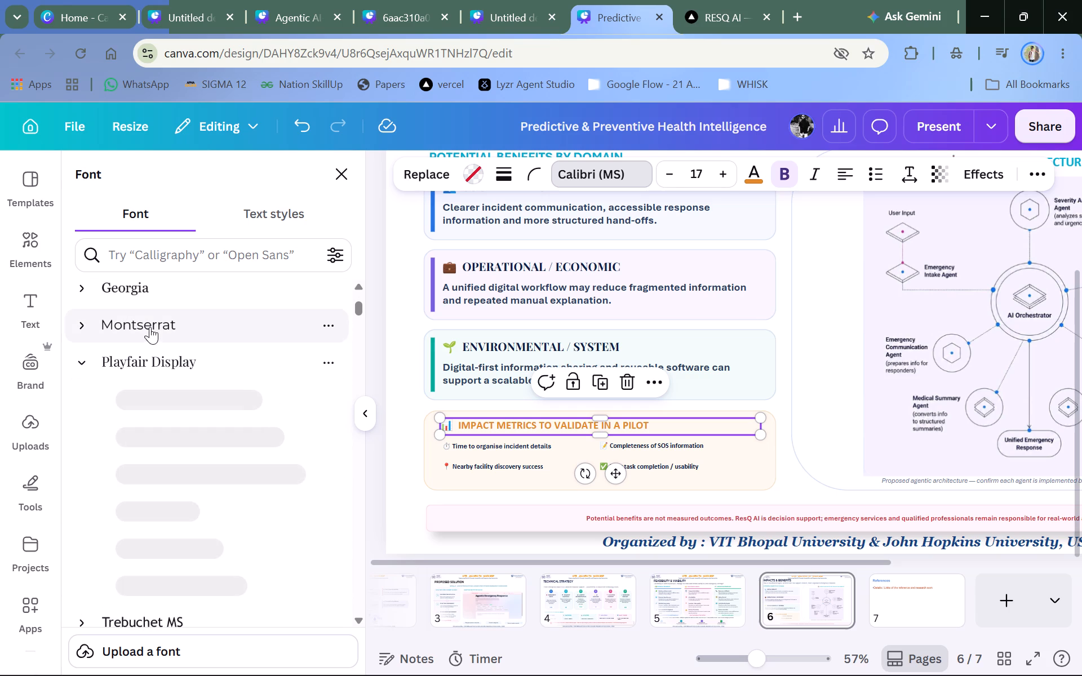
{"action": "left_click", "coordinate": [158, 350]}
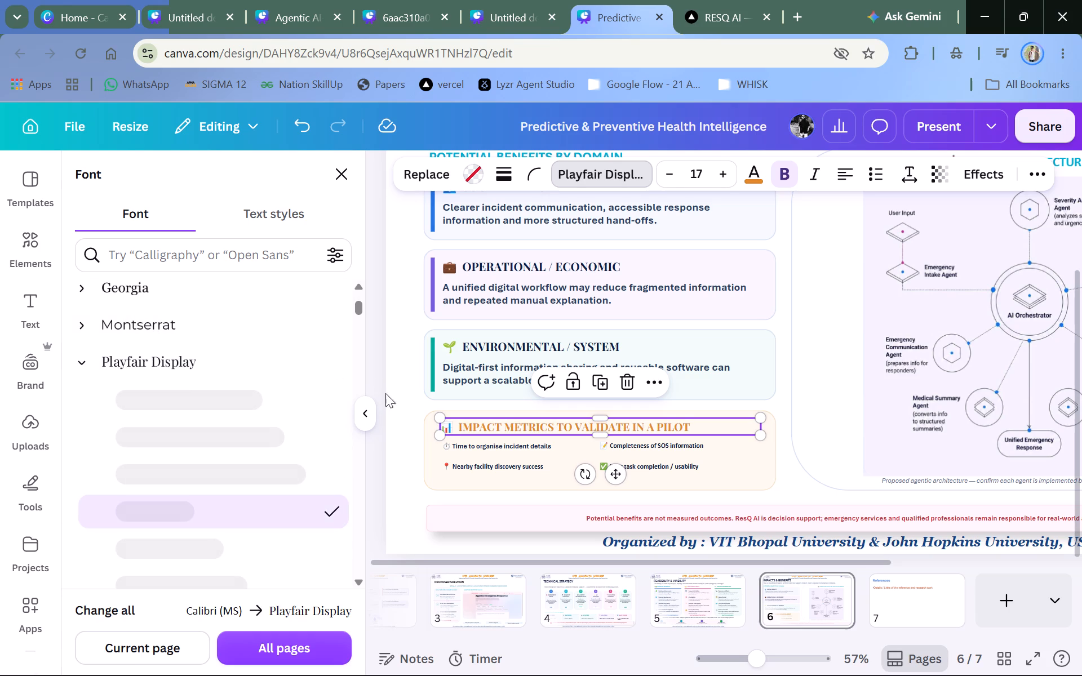
{"action": "left_click", "coordinate": [411, 408]}
Set the font size of the "Time to organise incident details" metric in the pilot metrics card to 12.5.
{"action": "left_click", "coordinate": [493, 440]}
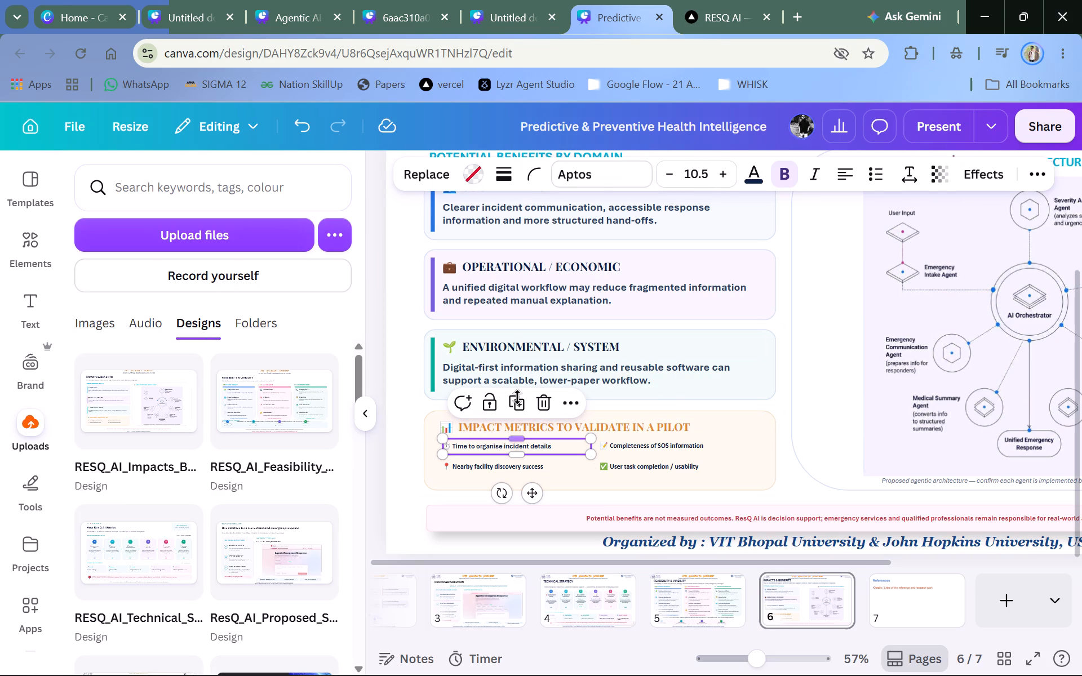
{"action": "double_click", "coordinate": [720, 172]}
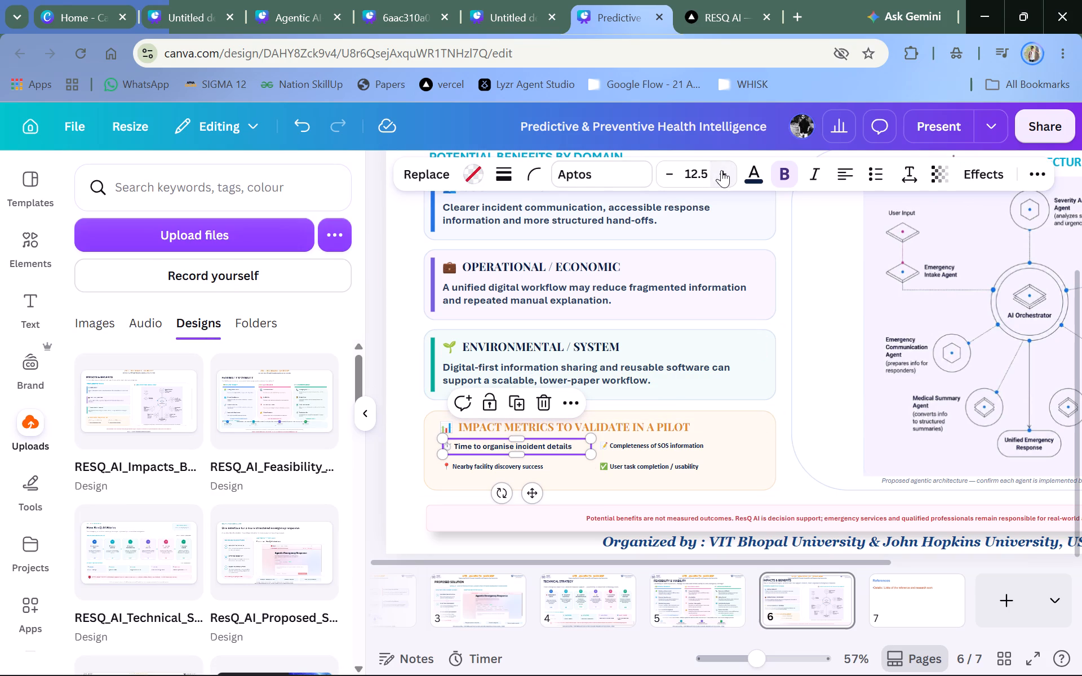
{"action": "double_click", "coordinate": [721, 170]}
{"action": "double_click", "coordinate": [673, 172]}
Set the font size of the "Time to organise incident details" metric to 13.5.
{"action": "left_click", "coordinate": [691, 170]}
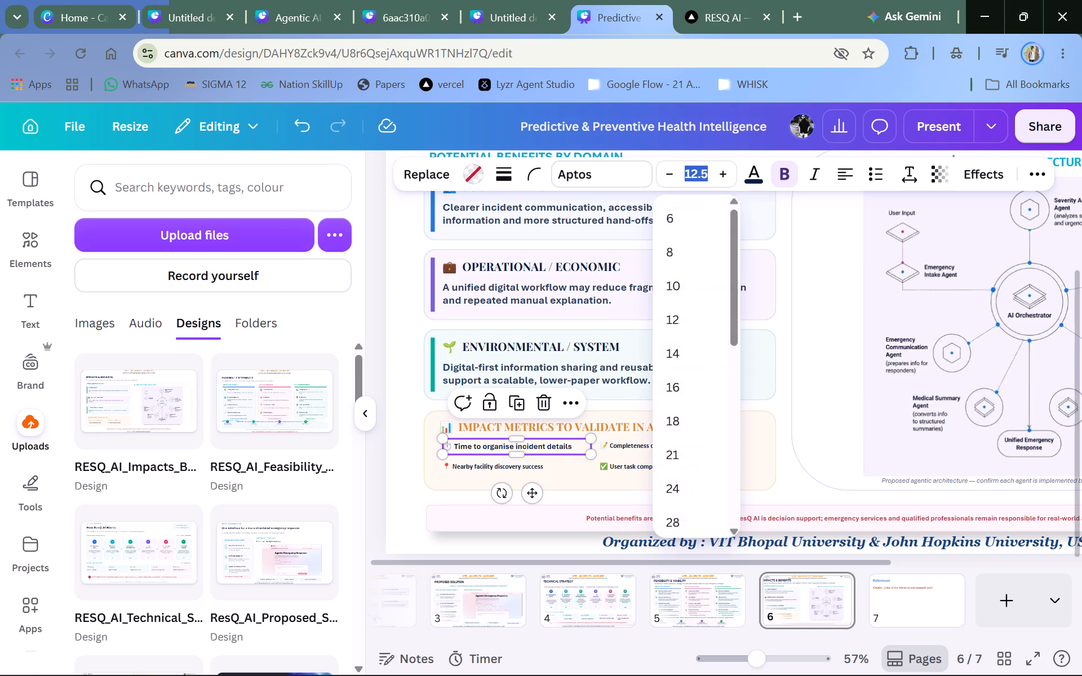
{"action": "type", "text": "13"}
{"action": "key", "text": "comma"}
{"action": "key", "text": "BackSpace"}
{"action": "type", "text": ".5"}
{"action": "key", "text": "Return"}
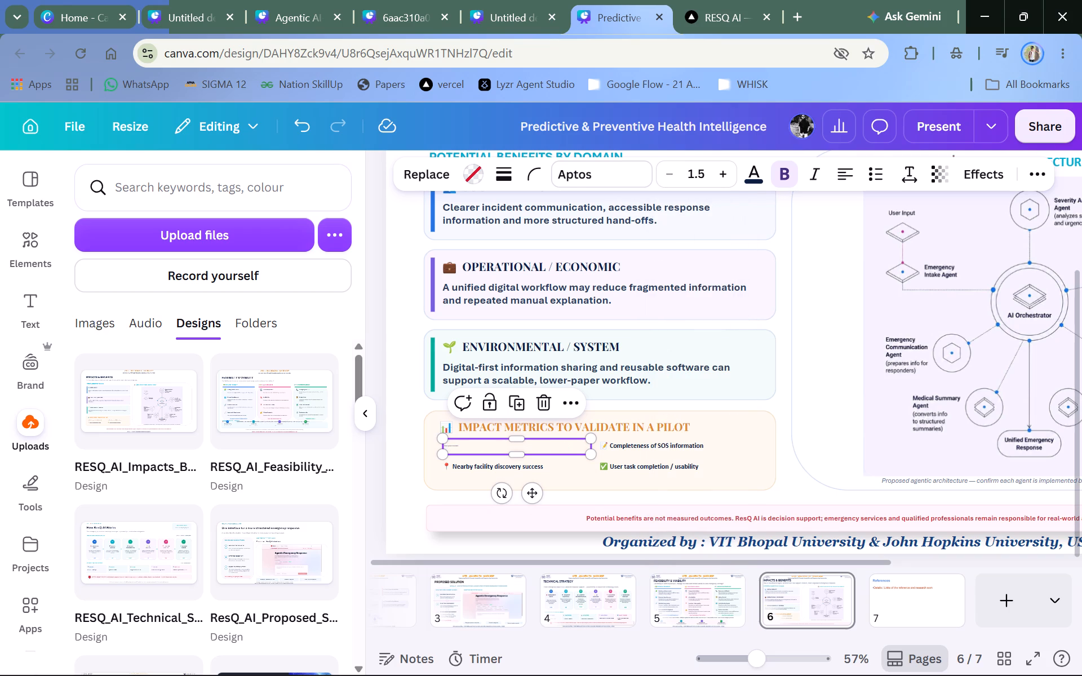
{"action": "left_click", "coordinate": [696, 168]}
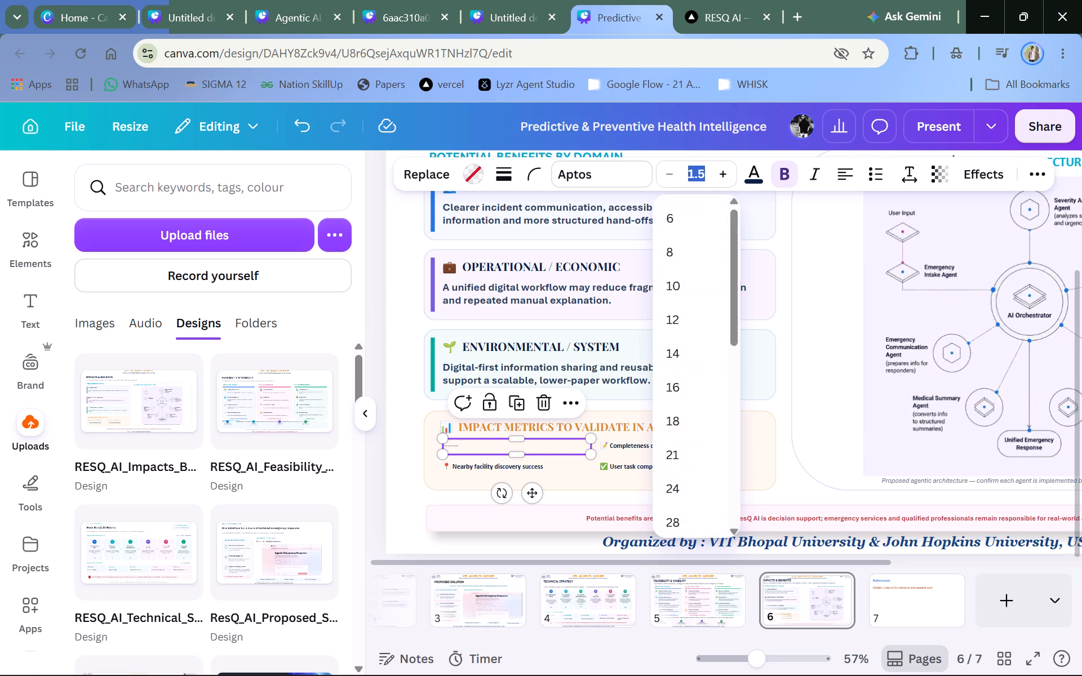
{"action": "type", "text": "13"}
{"action": "type", "text": ".5"}
{"action": "key", "text": "Return"}
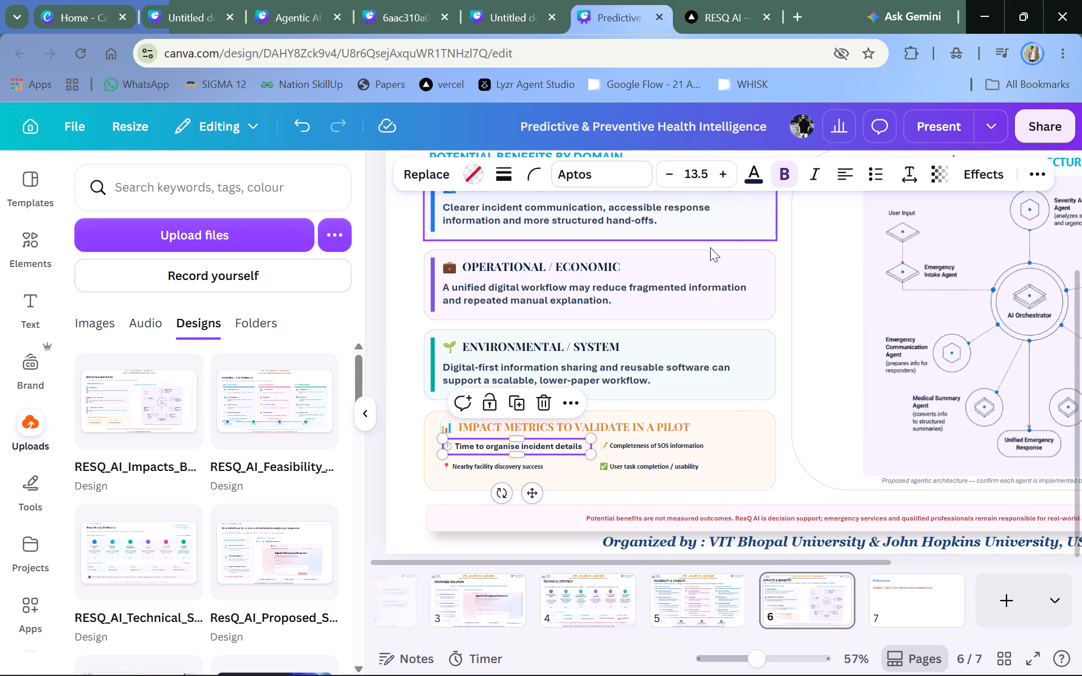
Set the font size of the "Nearby facility discovery success" metric to 13.5.
{"action": "left_click", "coordinate": [525, 464]}
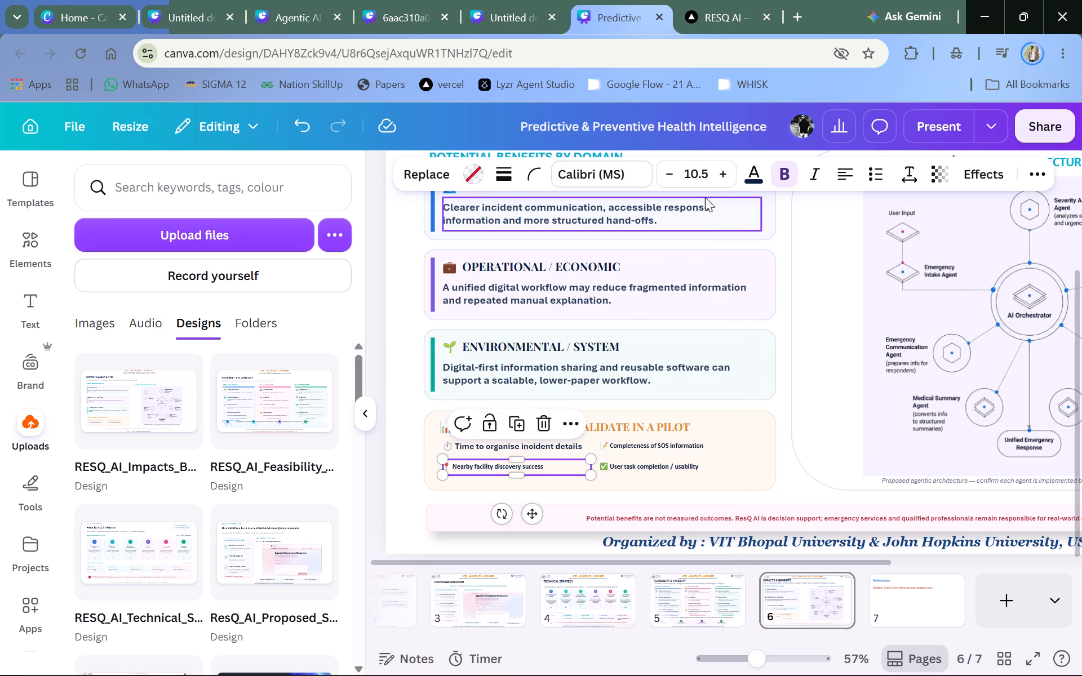
{"action": "double_click", "coordinate": [702, 173]}
{"action": "type", "text": "13"}
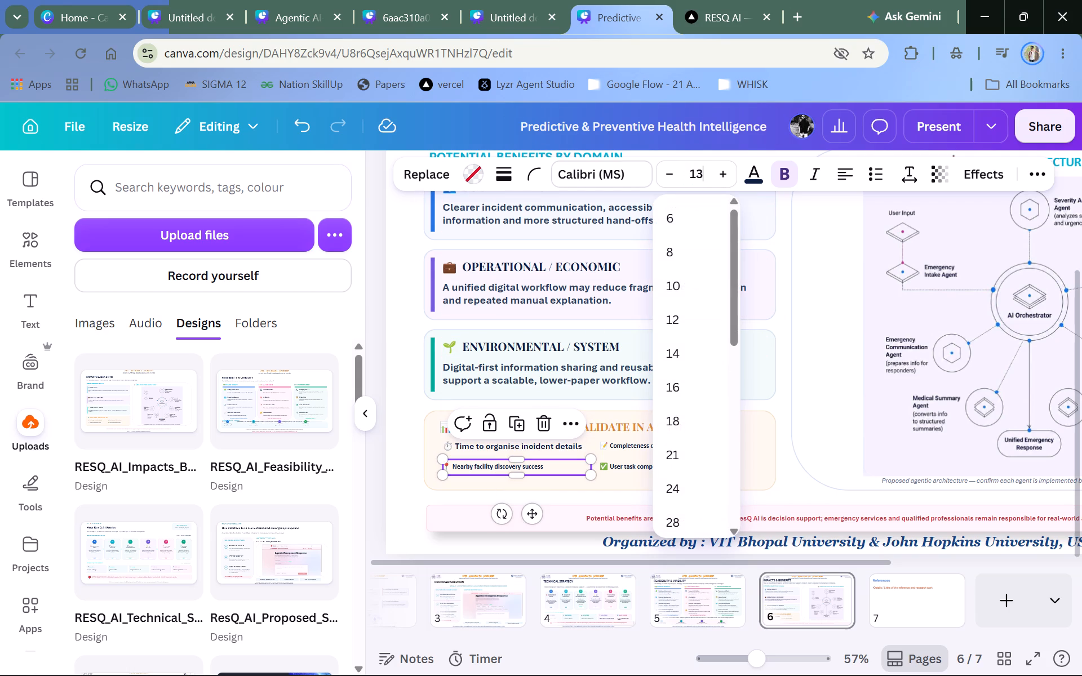
{"action": "type", "text": ".5"}
{"action": "key", "text": "Return"}
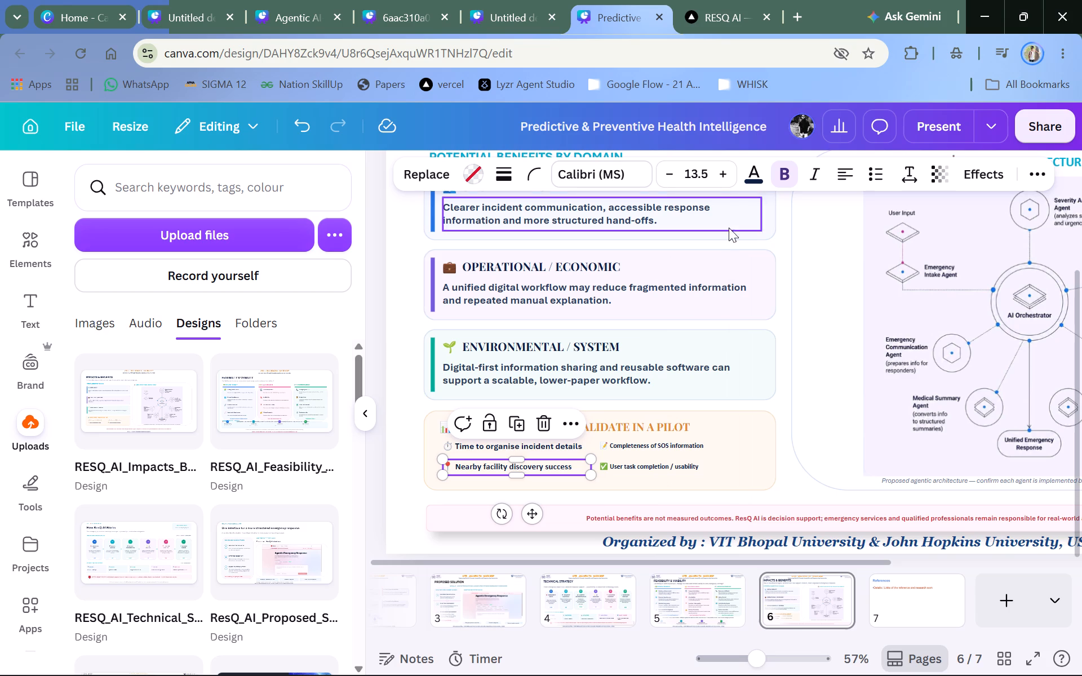
Set the font size of the "Completeness of SOS information" metric in the pilot metrics card to 13.5.
{"action": "left_click", "coordinate": [660, 439]}
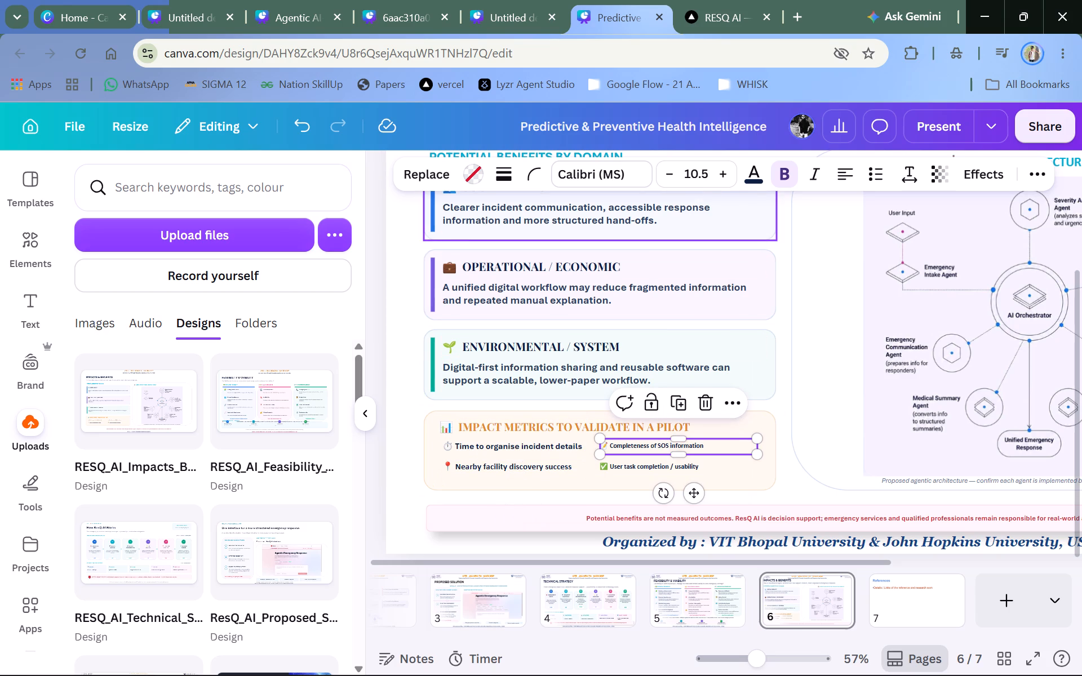
{"action": "left_click", "coordinate": [693, 175]}
{"action": "type", "text": "13"}
{"action": "type", "text": ".5"}
{"action": "key", "text": "Return"}
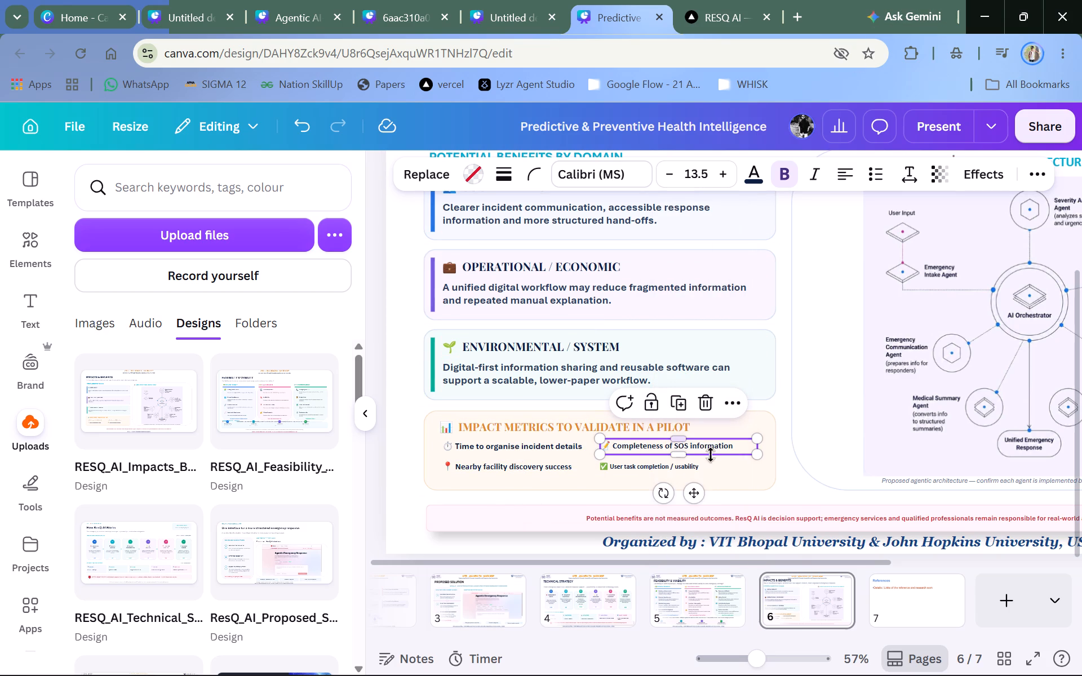
Set the font size of the "User task completion / usability" metric in the pilot metrics card to 13.5.
{"action": "left_click", "coordinate": [702, 464]}
{"action": "double_click", "coordinate": [704, 172]}
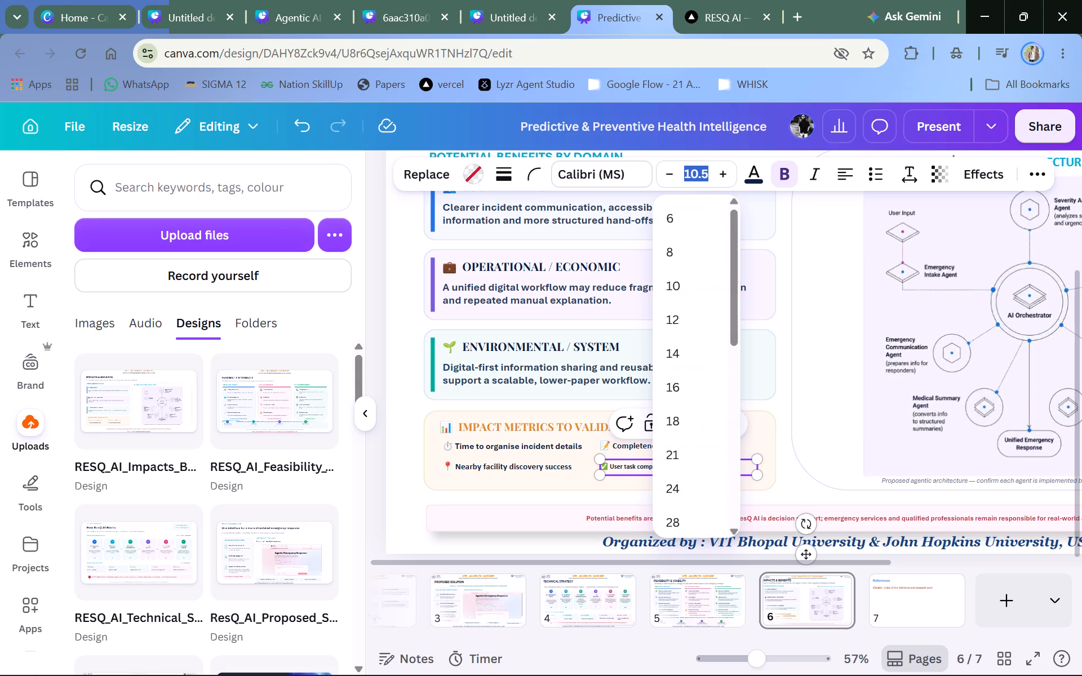
{"action": "type", "text": "13.5"}
{"action": "key", "text": "Return"}
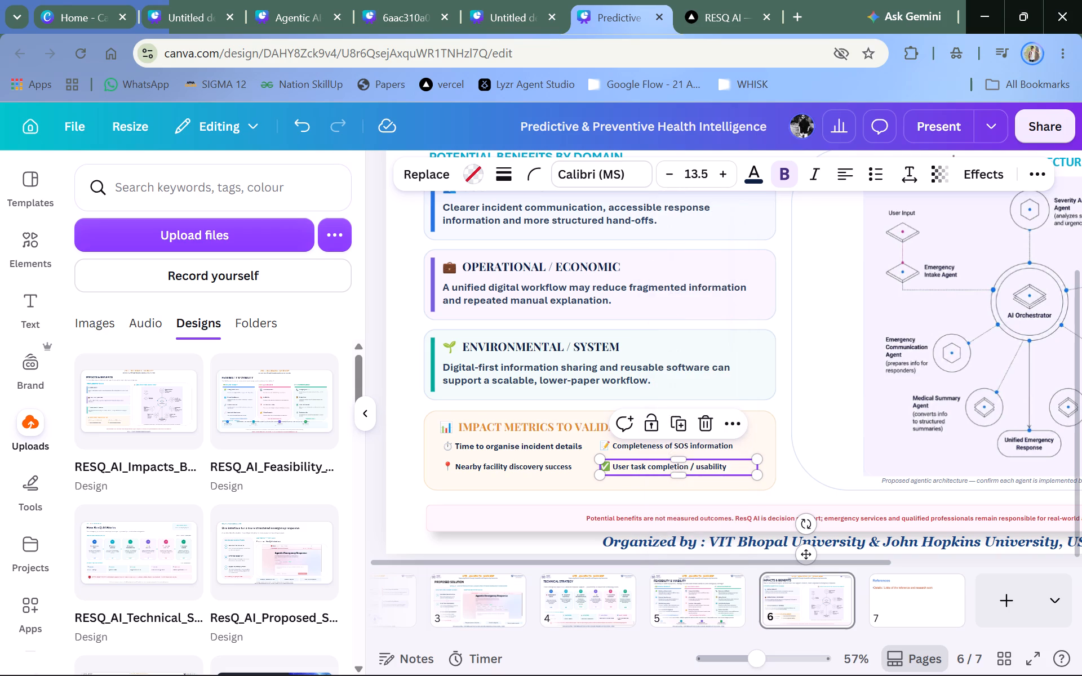
{"action": "left_click", "coordinate": [375, 279]}
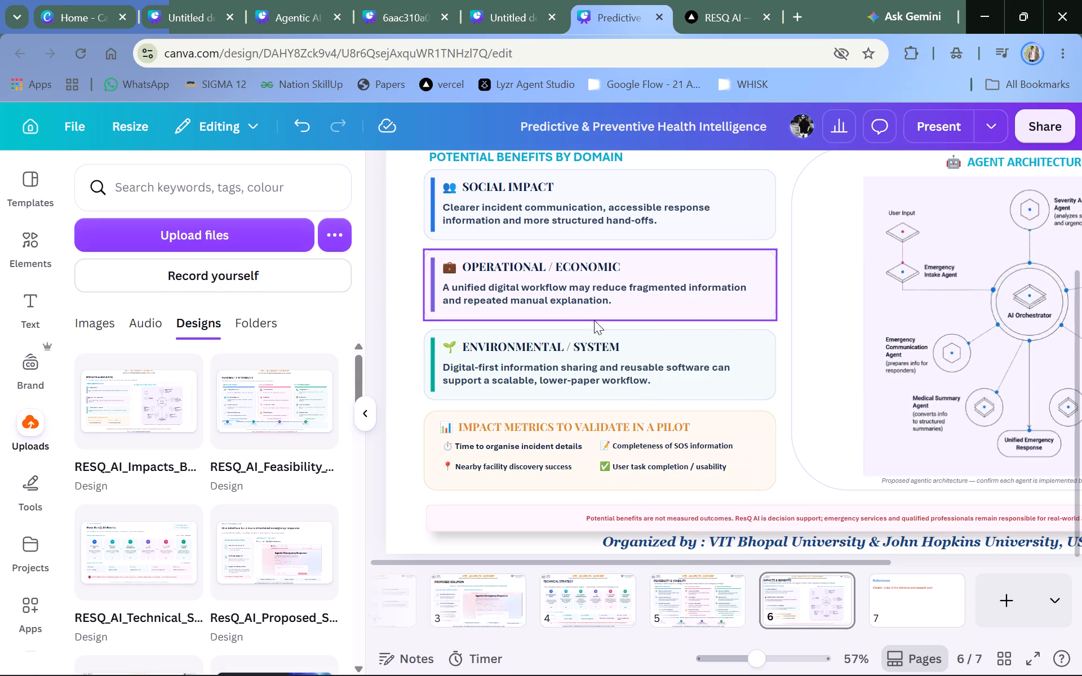
Move the AGENT ARCHITECTURE BEHIND THE IMPACT heading leftward so it sits roughly centred above the agent diagram.
{"action": "scroll", "coordinate": [964, 390], "scroll_direction": "left", "scroll_amount": 3}
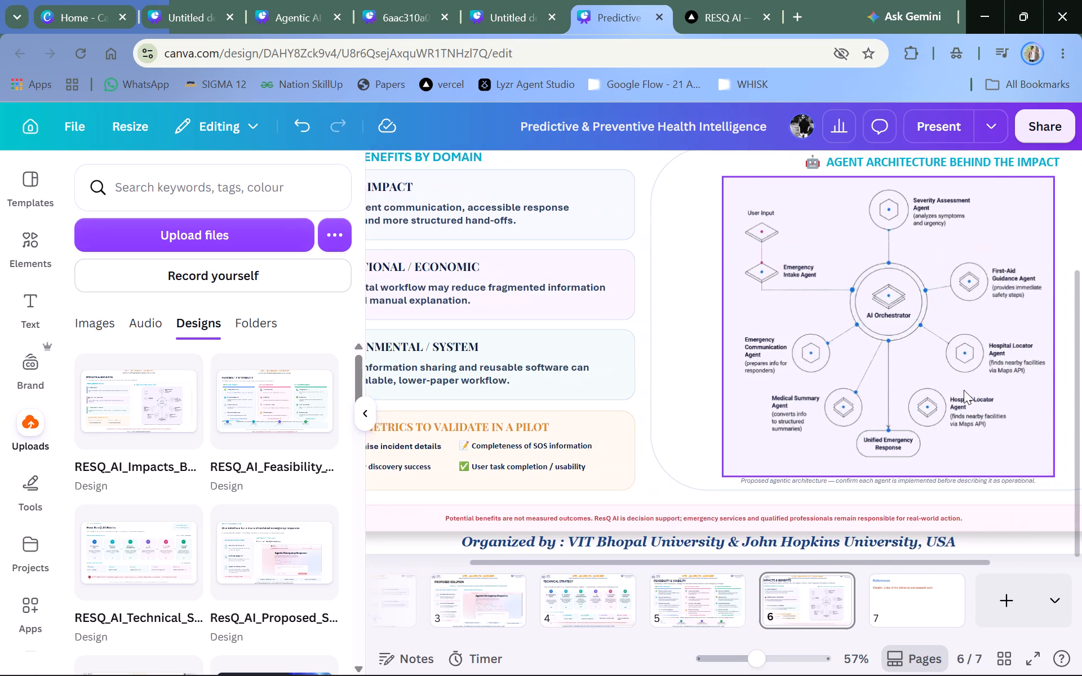
{"action": "scroll", "coordinate": [964, 390], "scroll_direction": "left", "scroll_amount": 1}
{"action": "scroll", "coordinate": [964, 390], "scroll_direction": "up", "scroll_amount": 1}
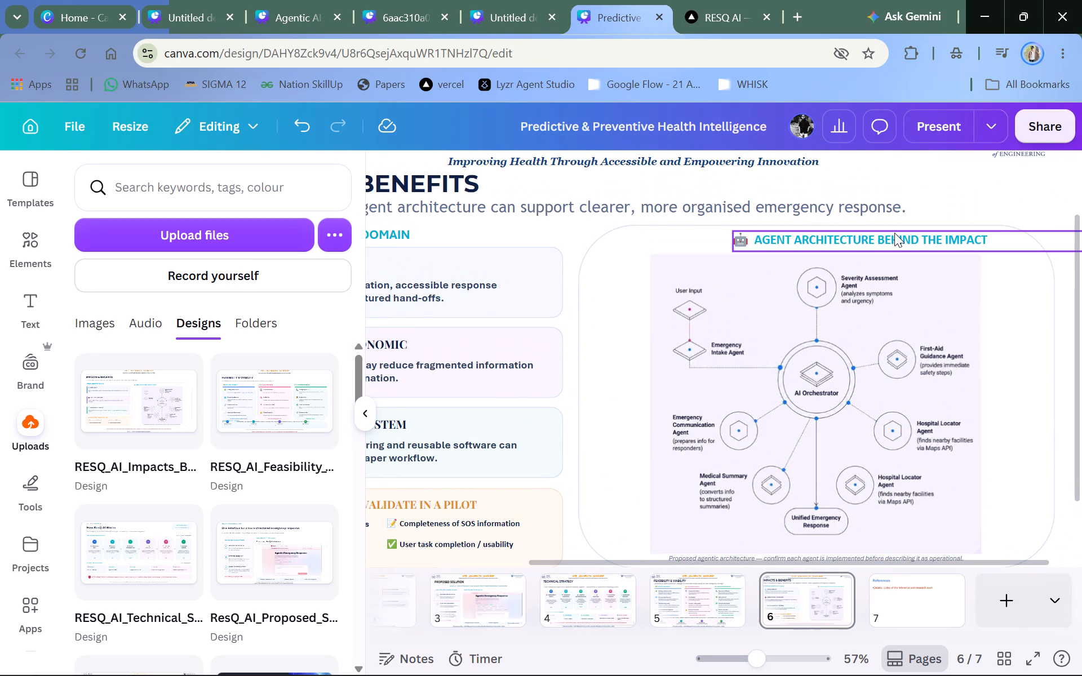
{"action": "left_click_drag", "start_coordinate": [894, 233], "coordinate": [876, 235]}
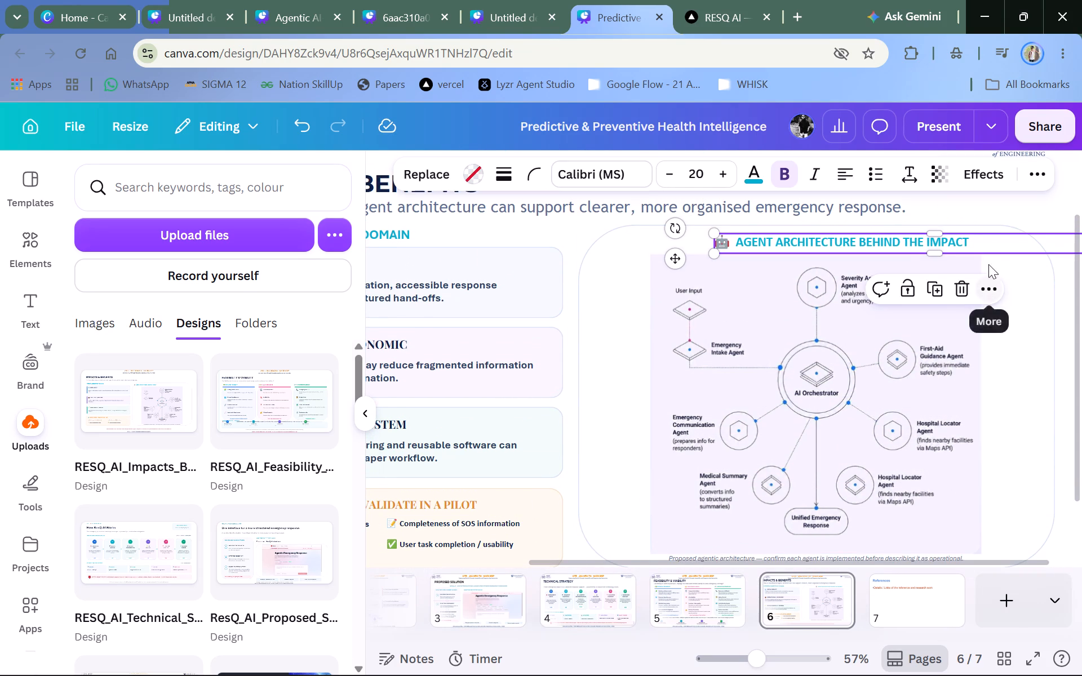
{"action": "left_click_drag", "start_coordinate": [682, 258], "coordinate": [651, 254]}
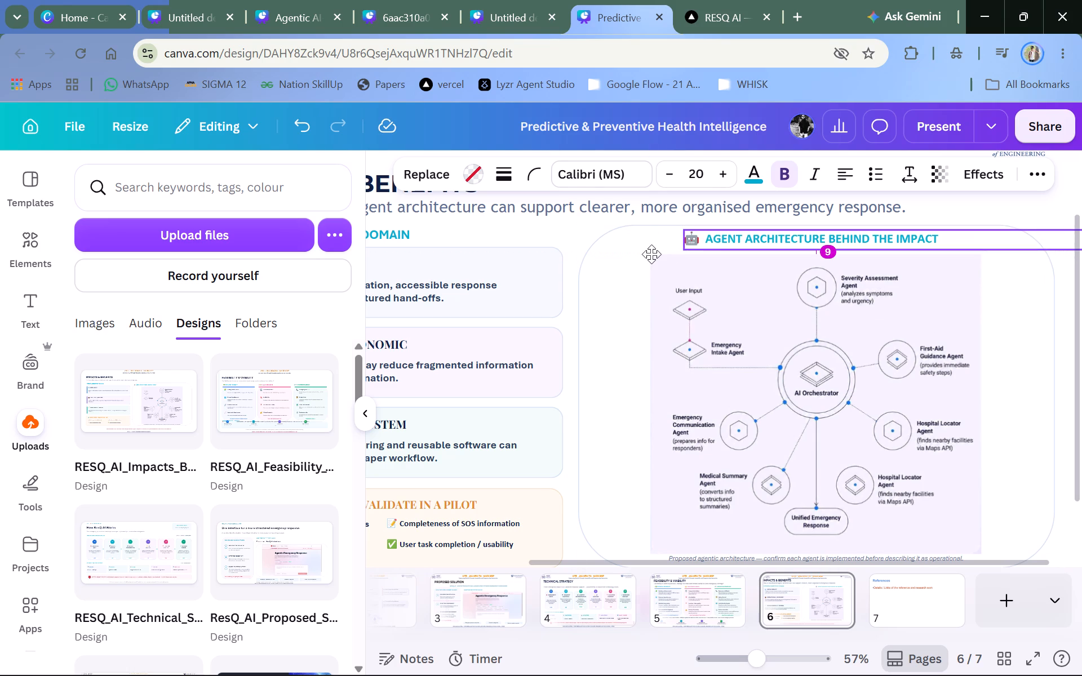
{"action": "left_click_drag", "start_coordinate": [651, 254], "coordinate": [648, 254]}
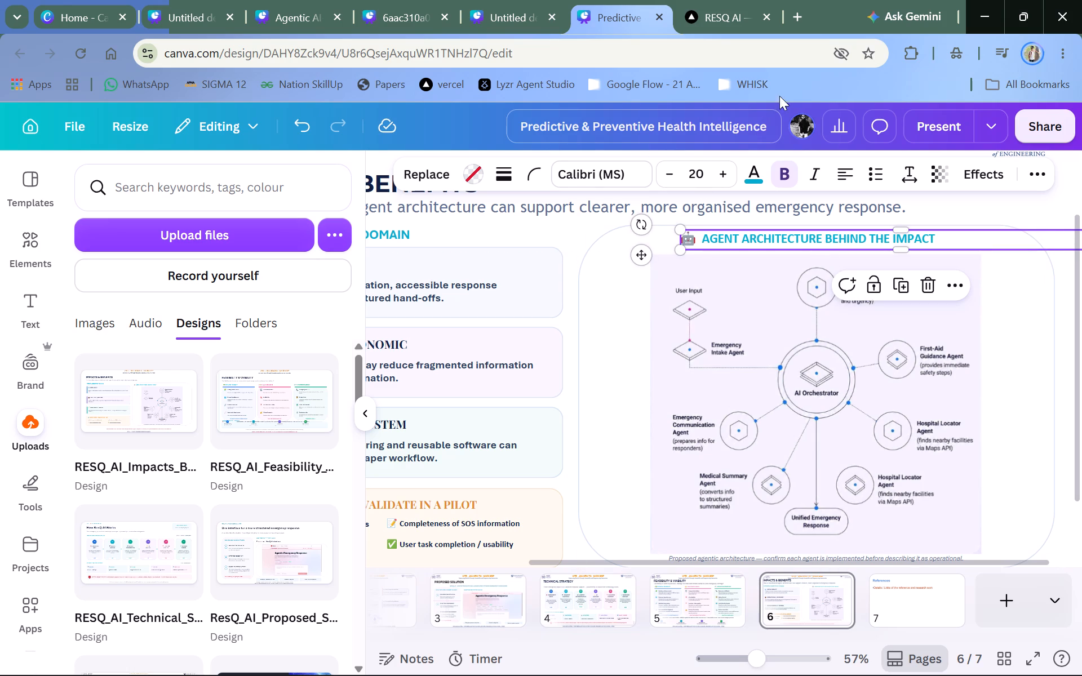
{"action": "left_click", "coordinate": [813, 86]}
{"action": "left_click", "coordinate": [852, 0]}
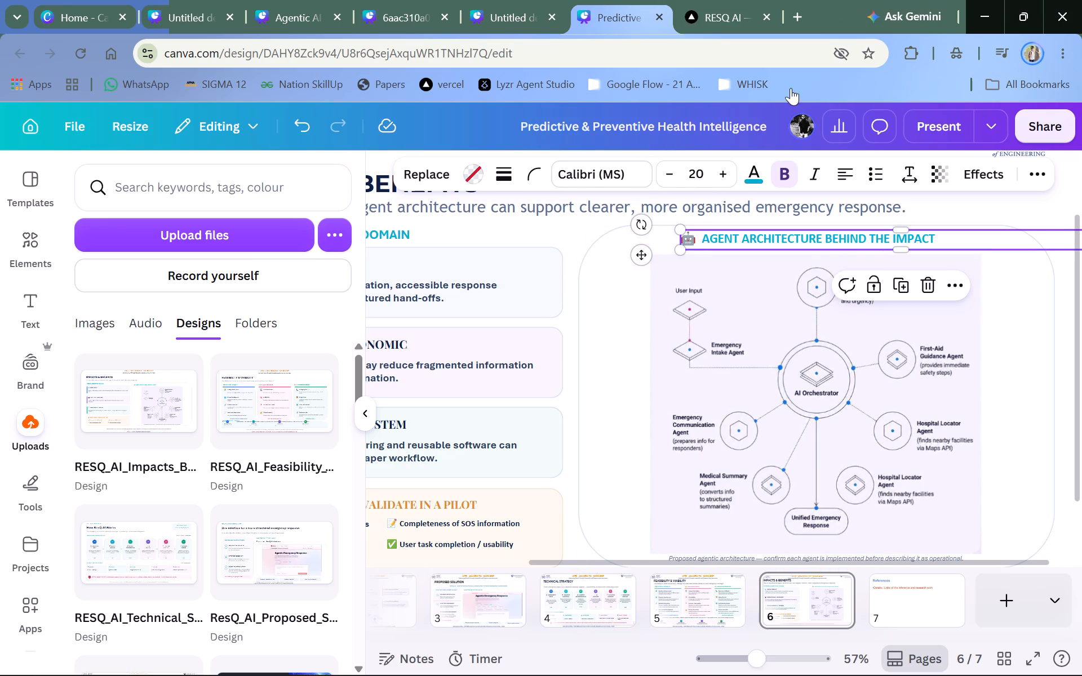
{"action": "left_click", "coordinate": [624, 377]}
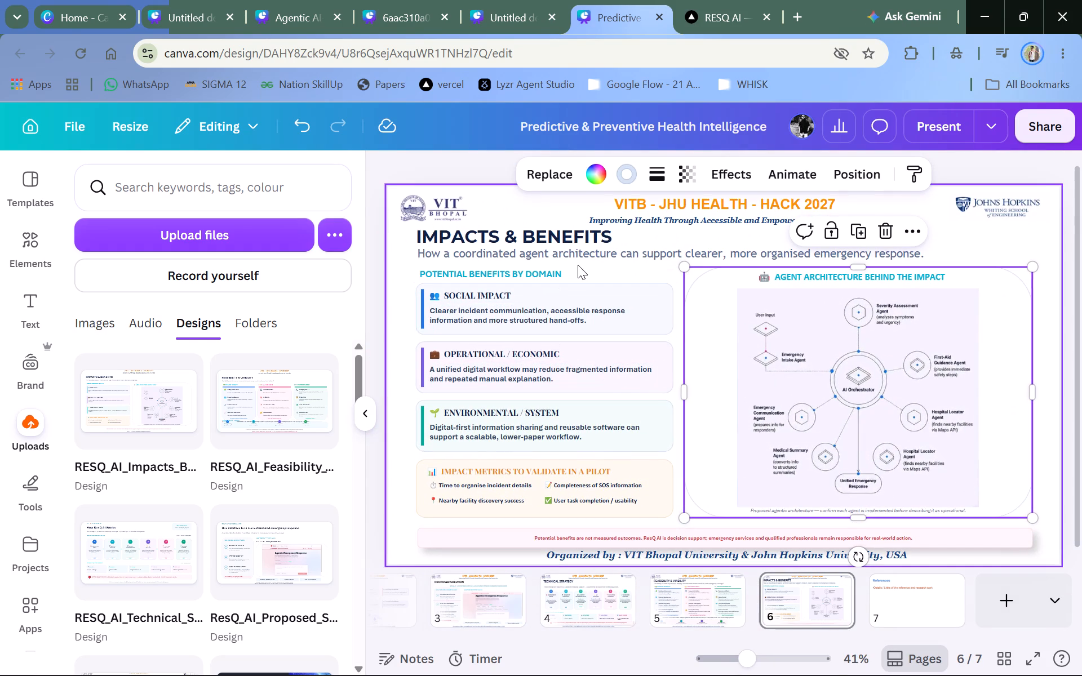
Set the "Proposed agentic architecture" caption below the agent diagram to font size 13.4 and make it bold.
{"action": "left_click", "coordinate": [578, 265]}
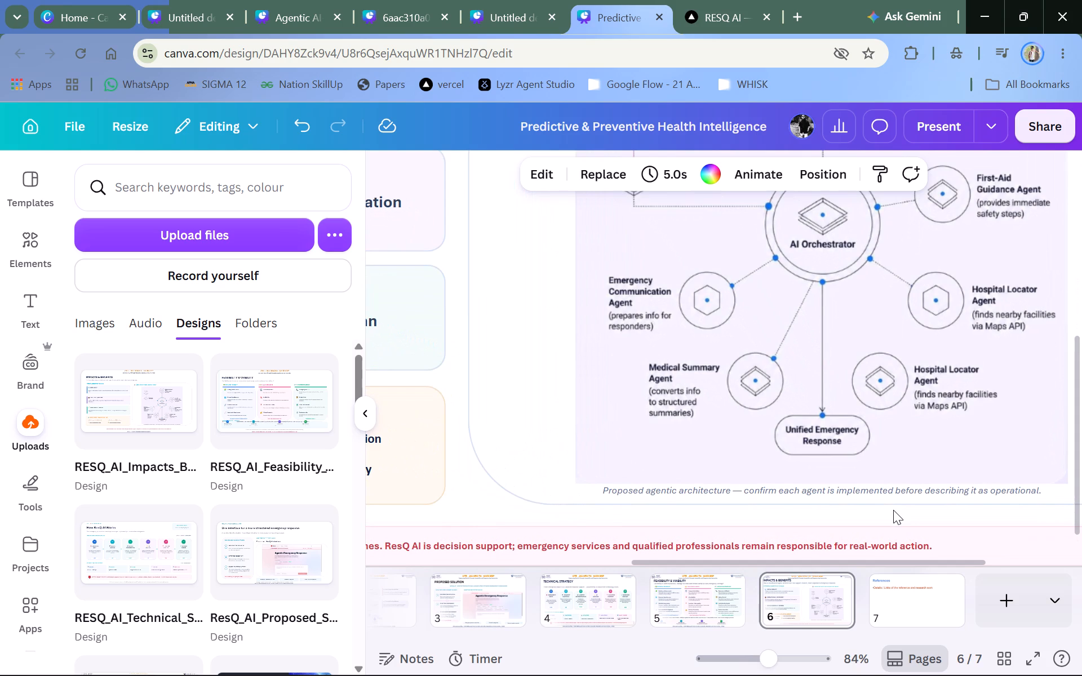
{"action": "left_click", "coordinate": [881, 489]}
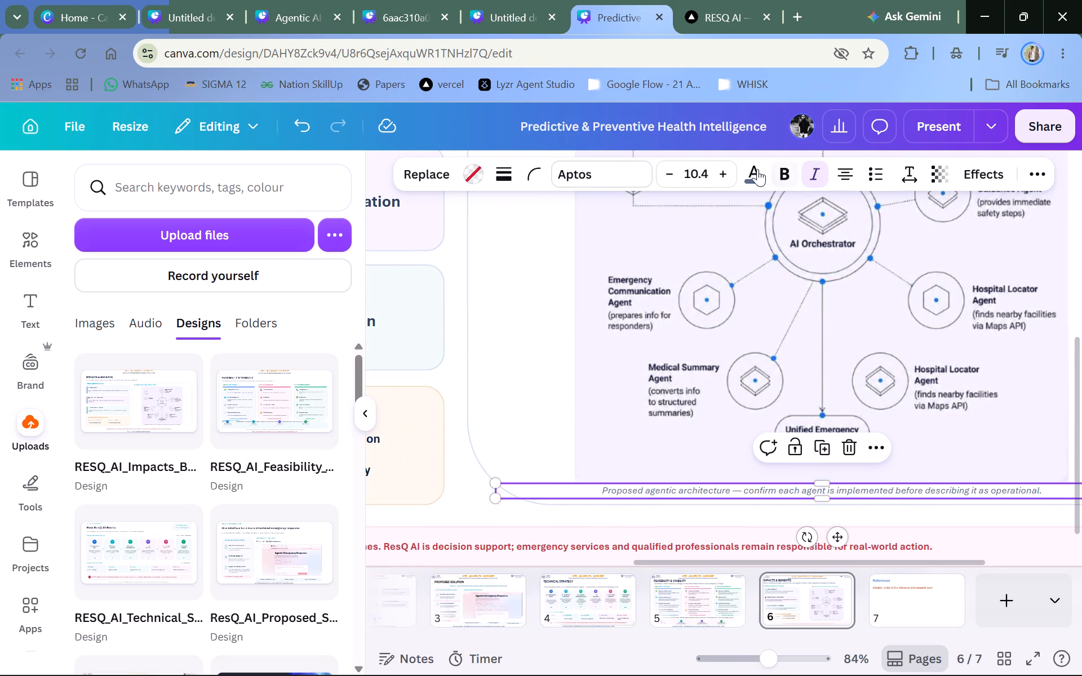
{"action": "double_click", "coordinate": [728, 172]}
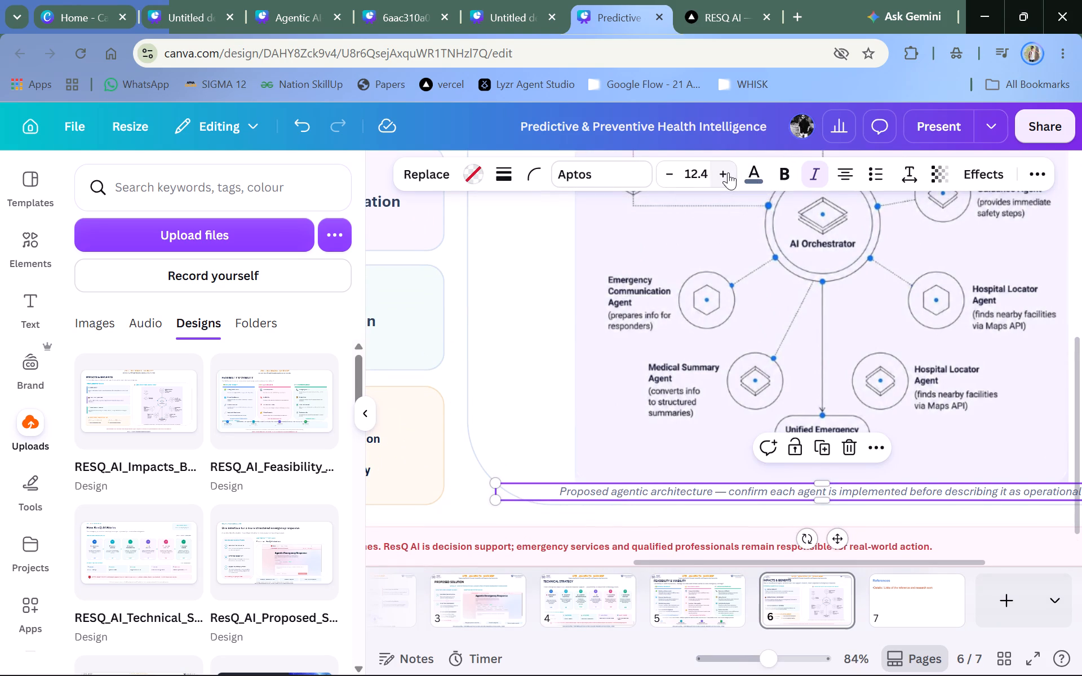
{"action": "double_click", "coordinate": [728, 172]}
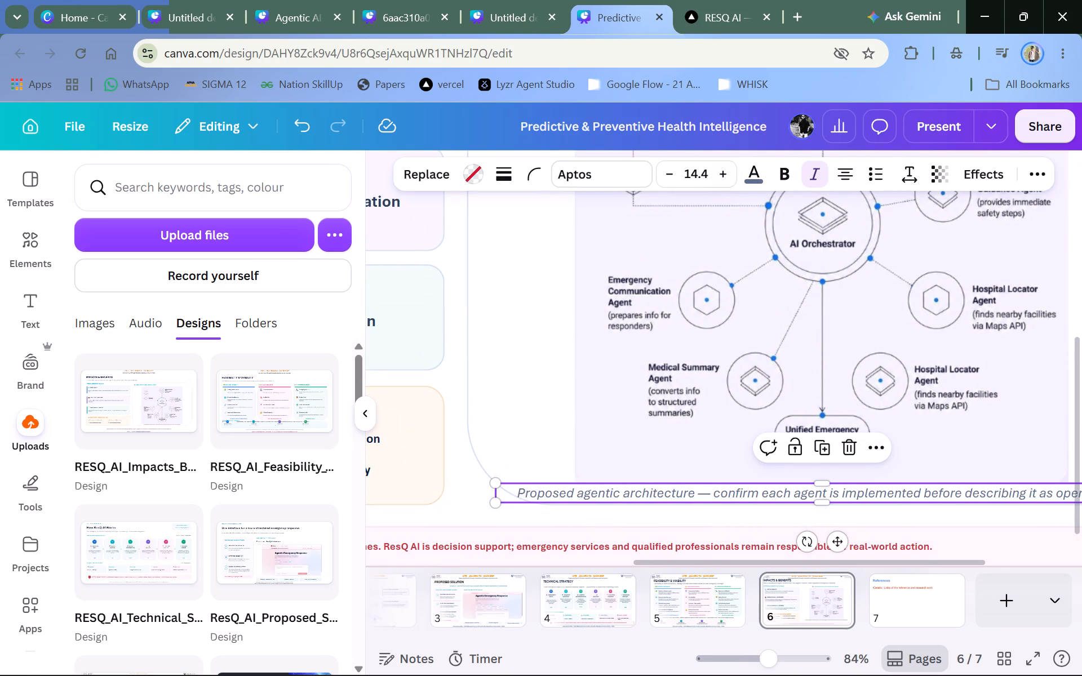
{"action": "left_click", "coordinate": [671, 181]}
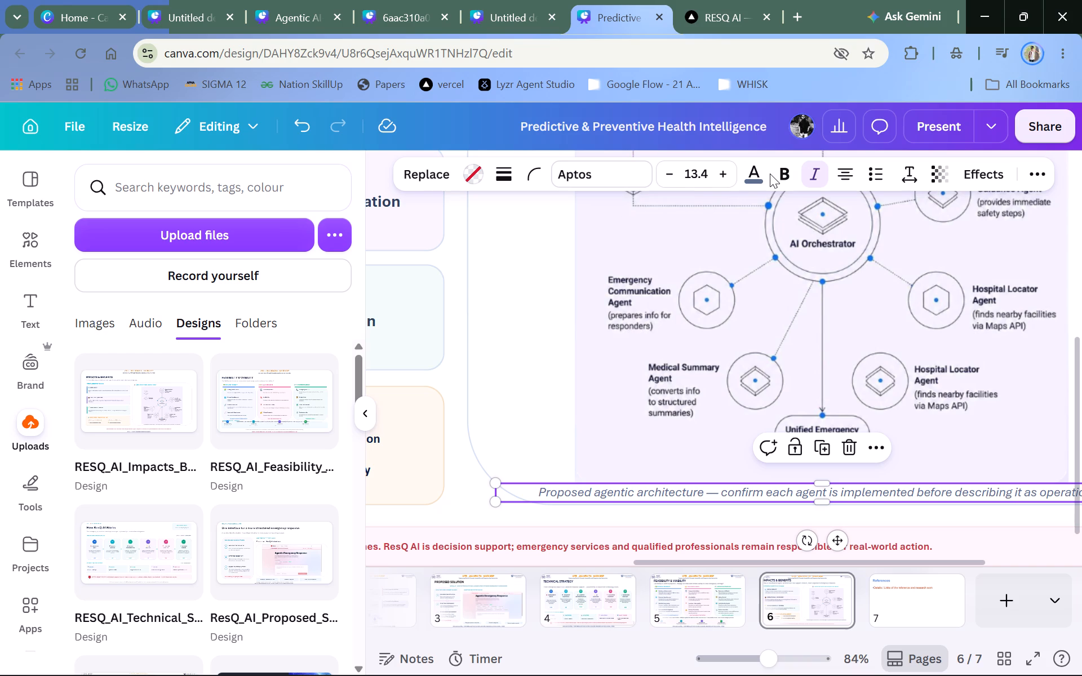
{"action": "left_click", "coordinate": [778, 174]}
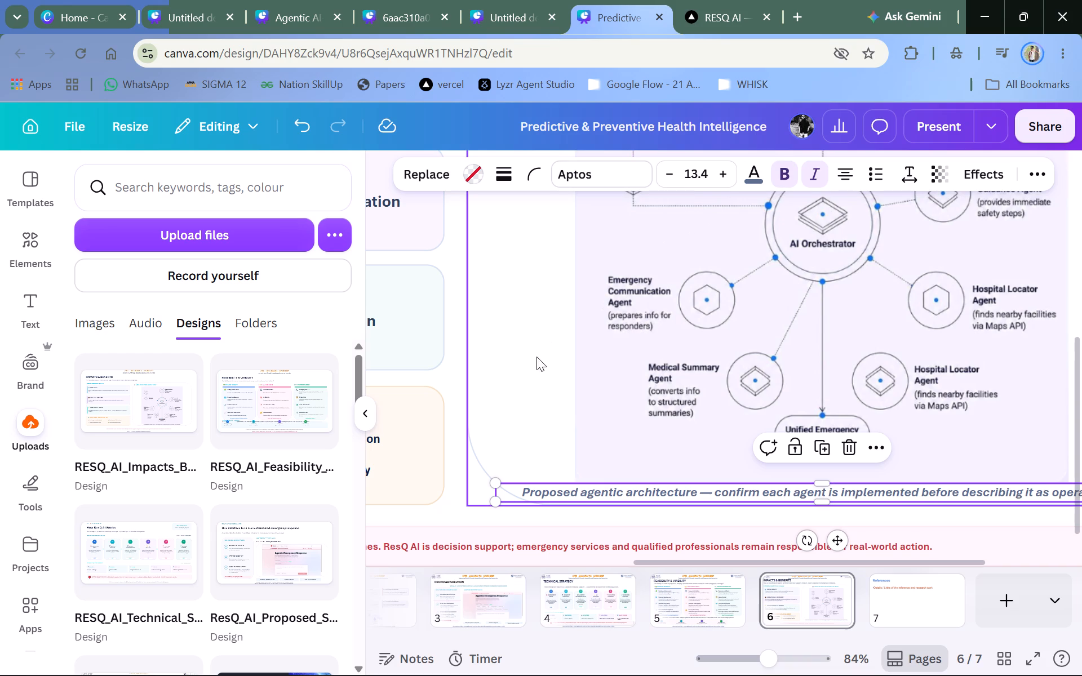
Set the font size of the red "Potential benefits are not measured outcomes" disclaimer above the slide footer to 15.
{"action": "scroll", "coordinate": [533, 359], "scroll_direction": "down", "scroll_amount": 1}
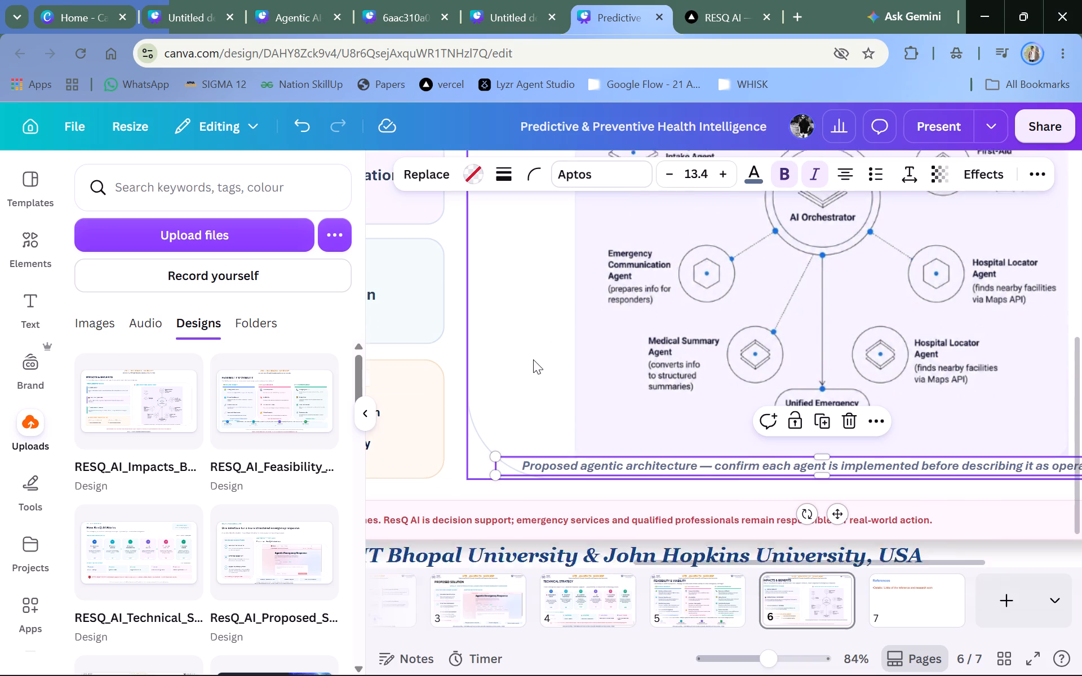
{"action": "scroll", "coordinate": [533, 359], "scroll_direction": "down", "scroll_amount": 1}
{"action": "scroll", "coordinate": [720, 389], "scroll_direction": "right", "scroll_amount": 2}
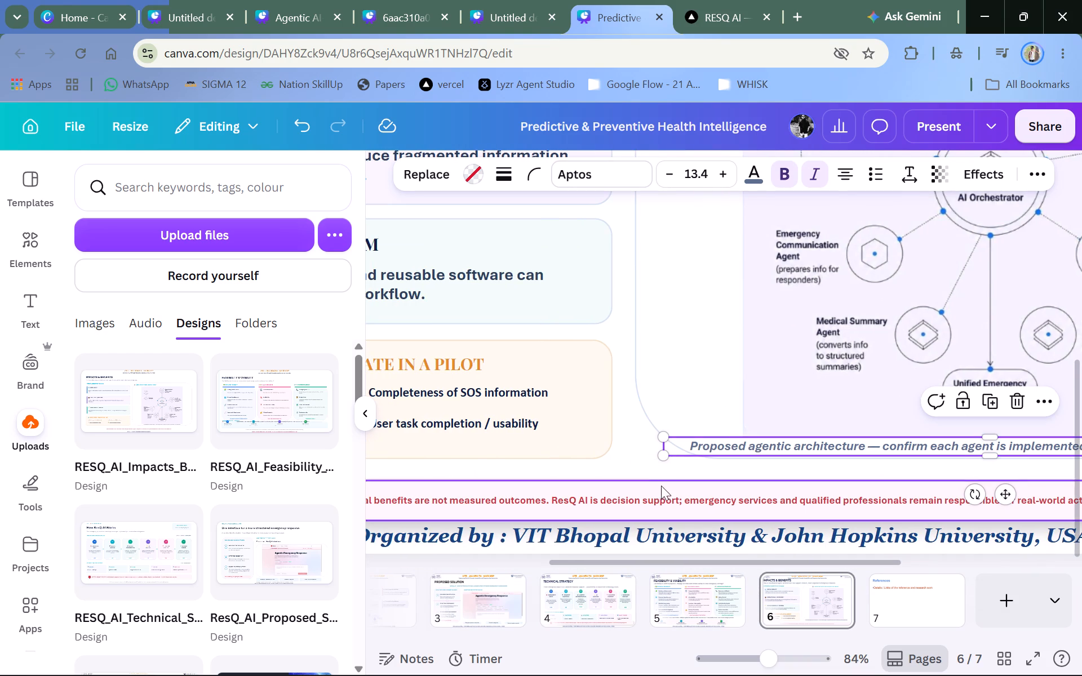
{"action": "left_click", "coordinate": [659, 492]}
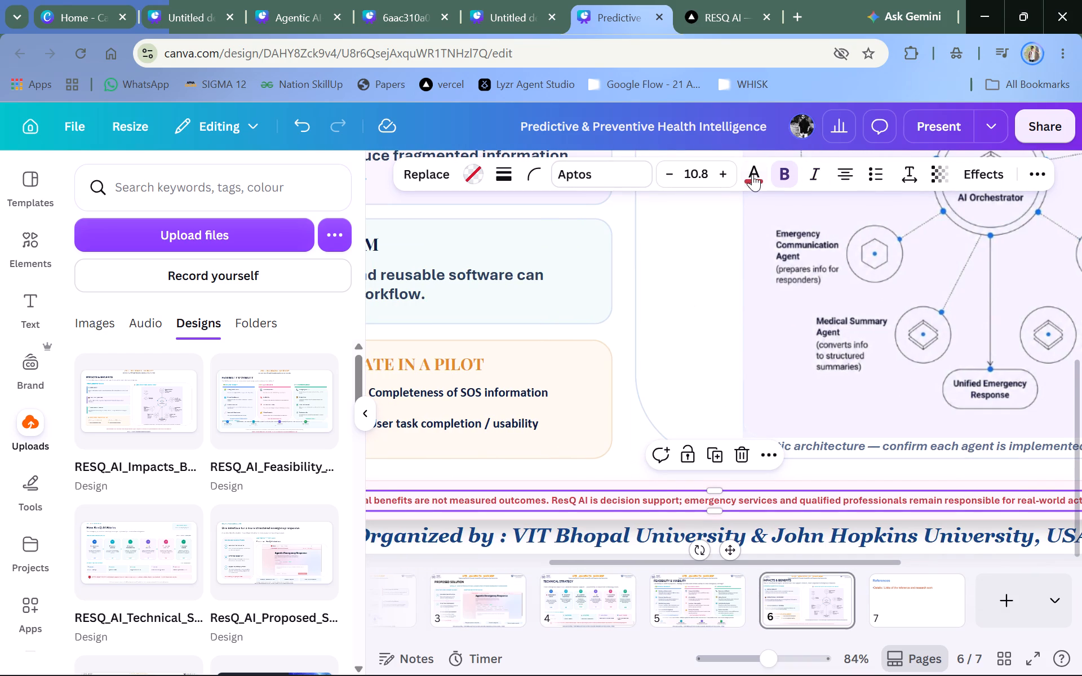
{"action": "left_click", "coordinate": [706, 174]}
{"action": "type", "text": "15"}
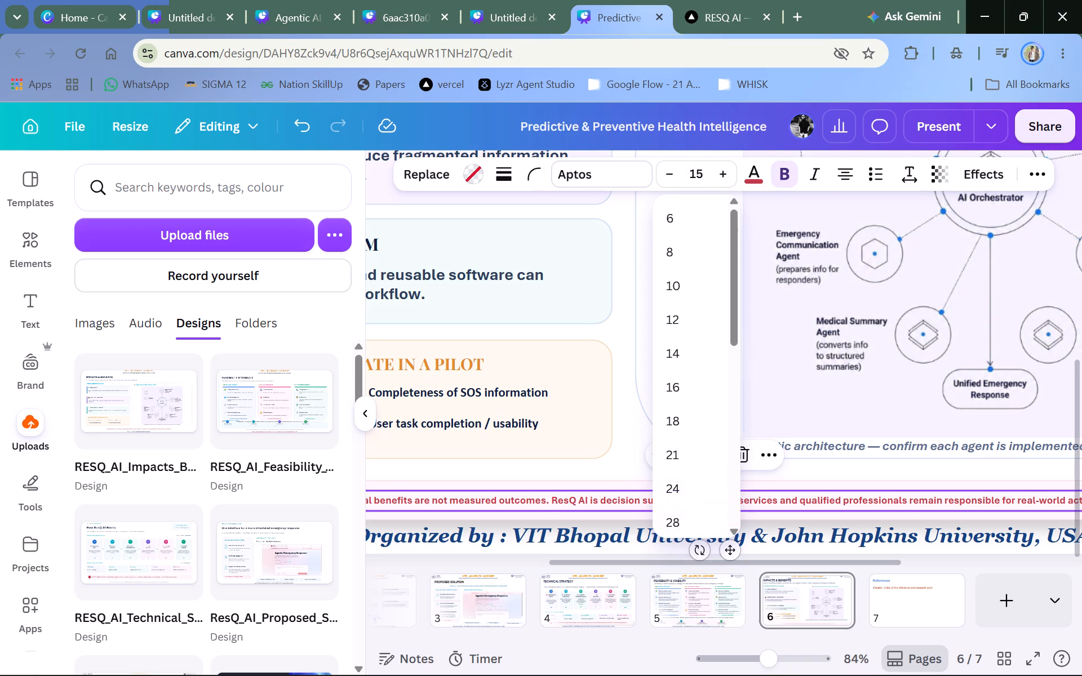
{"action": "key", "text": "Return"}
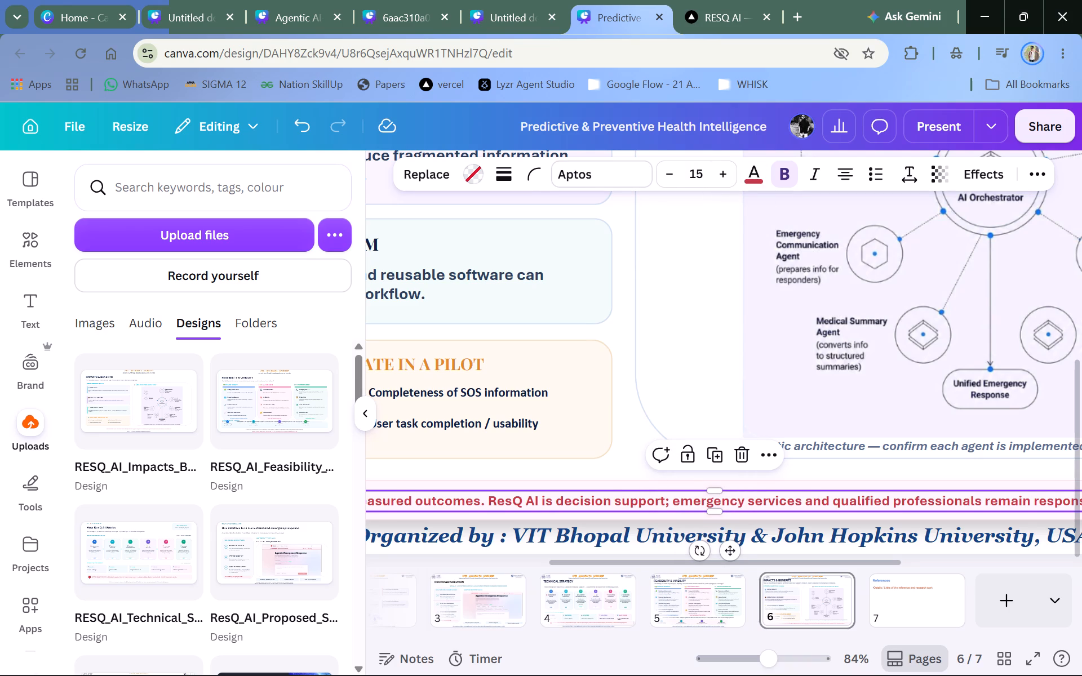
{"action": "left_click", "coordinate": [688, 294]}
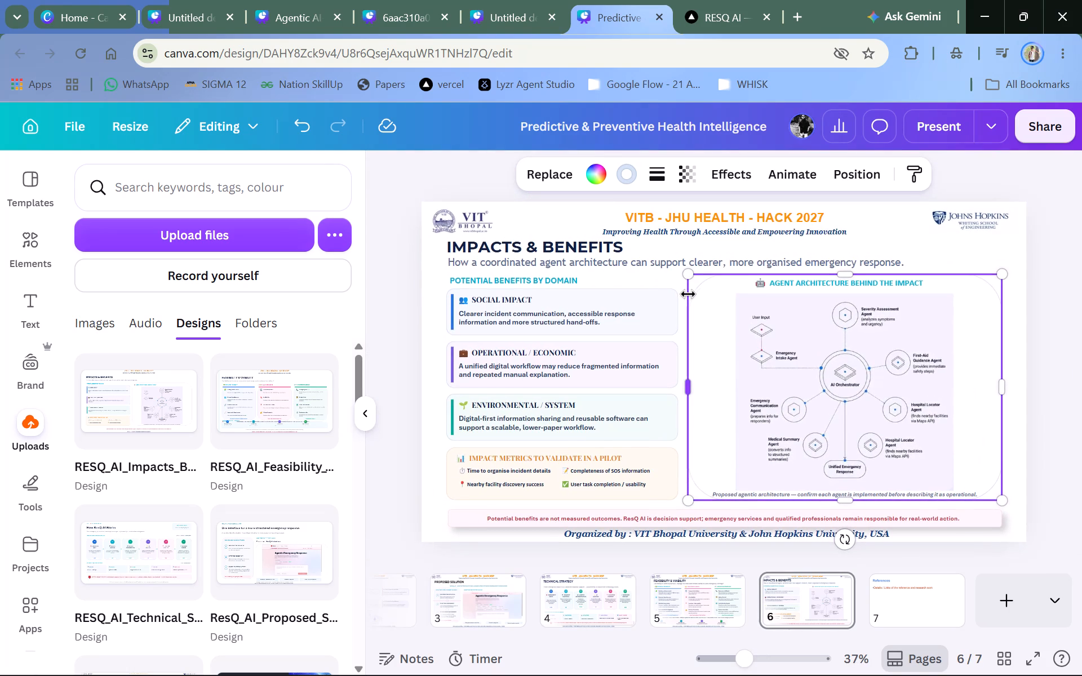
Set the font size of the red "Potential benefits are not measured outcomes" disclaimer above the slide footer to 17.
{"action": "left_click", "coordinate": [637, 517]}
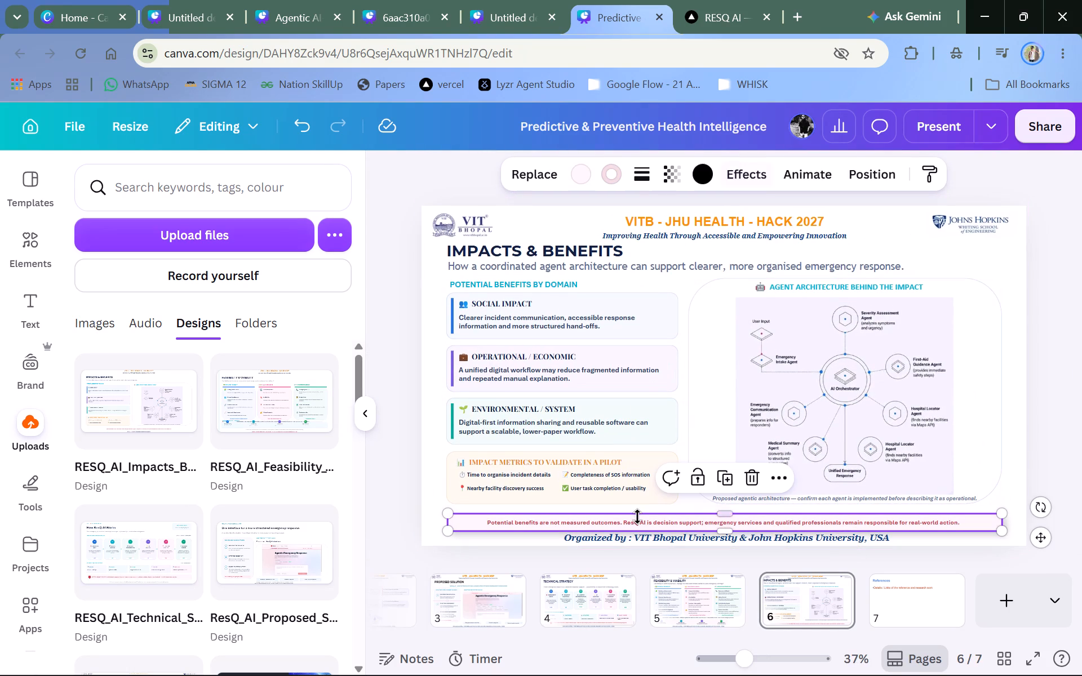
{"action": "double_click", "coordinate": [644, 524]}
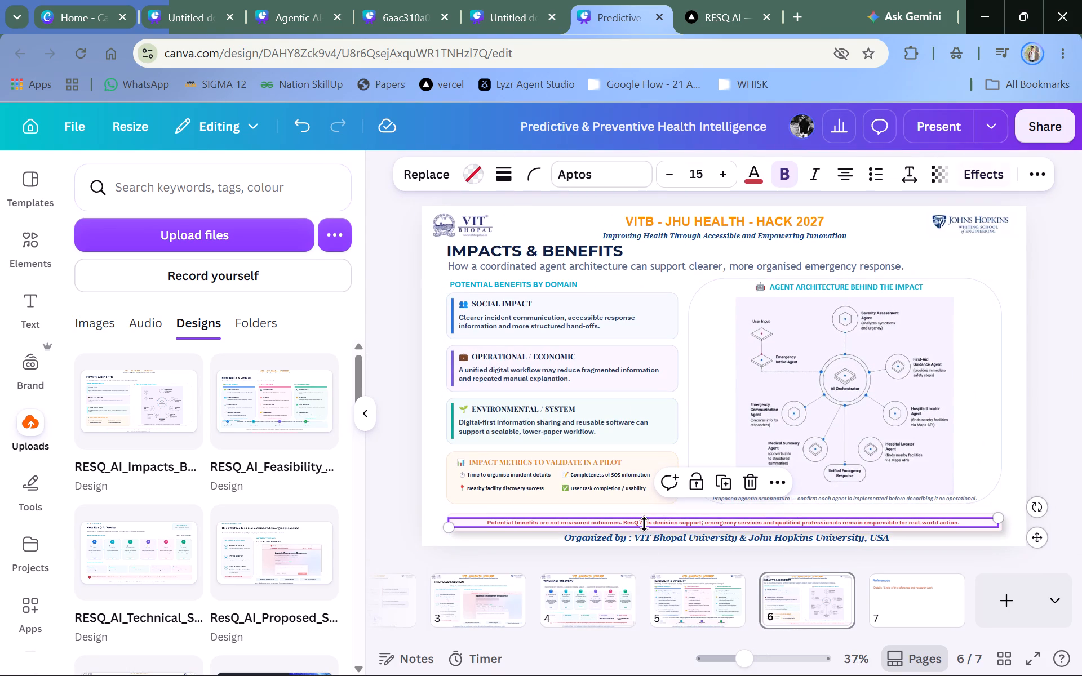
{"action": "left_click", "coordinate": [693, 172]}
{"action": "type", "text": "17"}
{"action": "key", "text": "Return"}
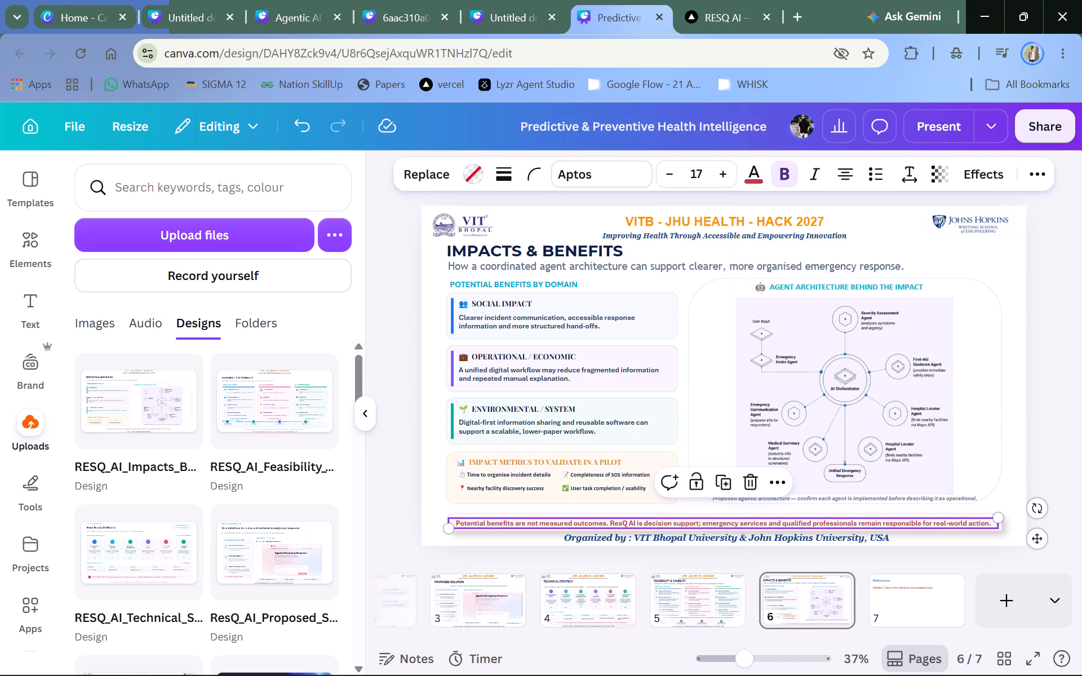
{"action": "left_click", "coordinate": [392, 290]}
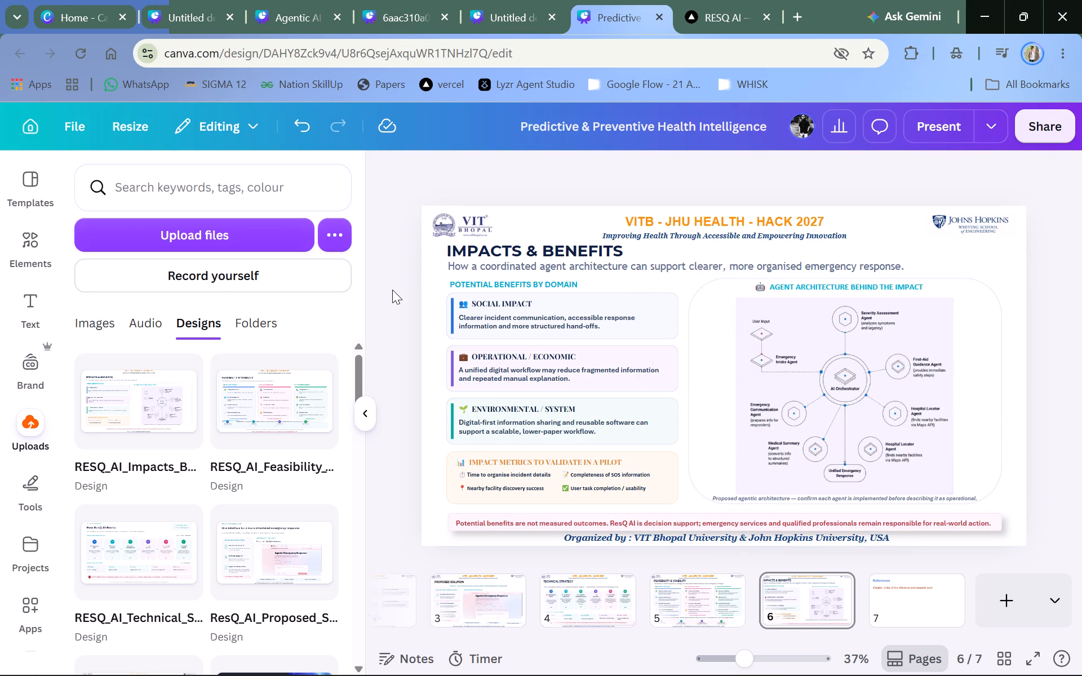
Set the font size of the red "Potential benefits are not measured outcomes" disclaimer to 16.
{"action": "left_click", "coordinate": [722, 519]}
{"action": "left_click", "coordinate": [699, 178]}
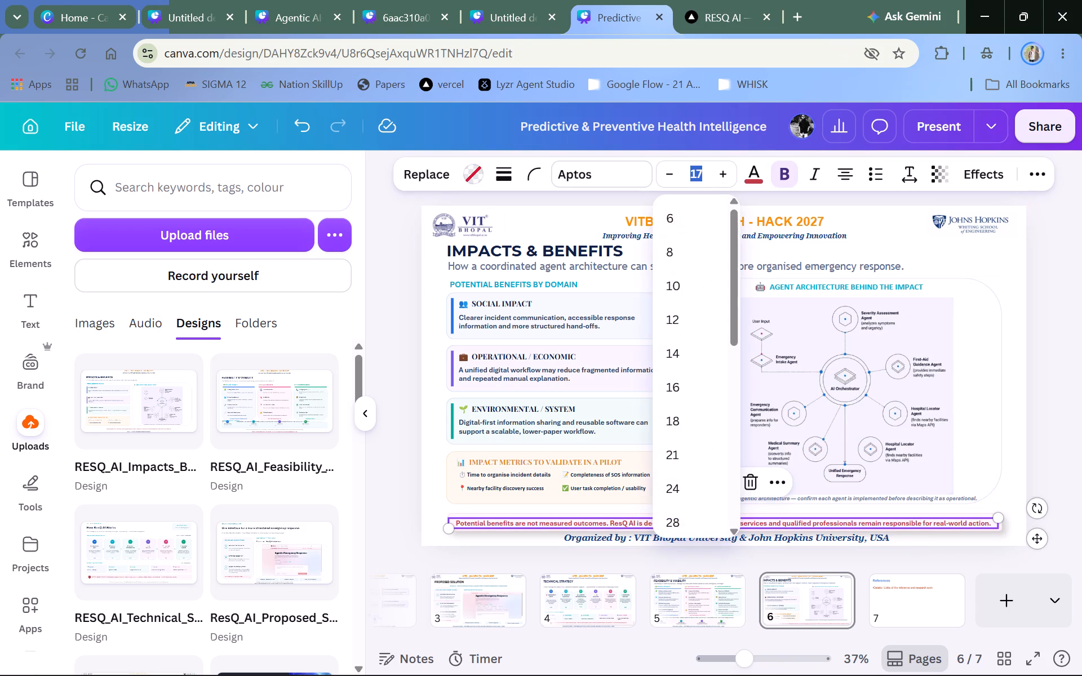
{"action": "type", "text": "16"}
{"action": "key", "text": "Return"}
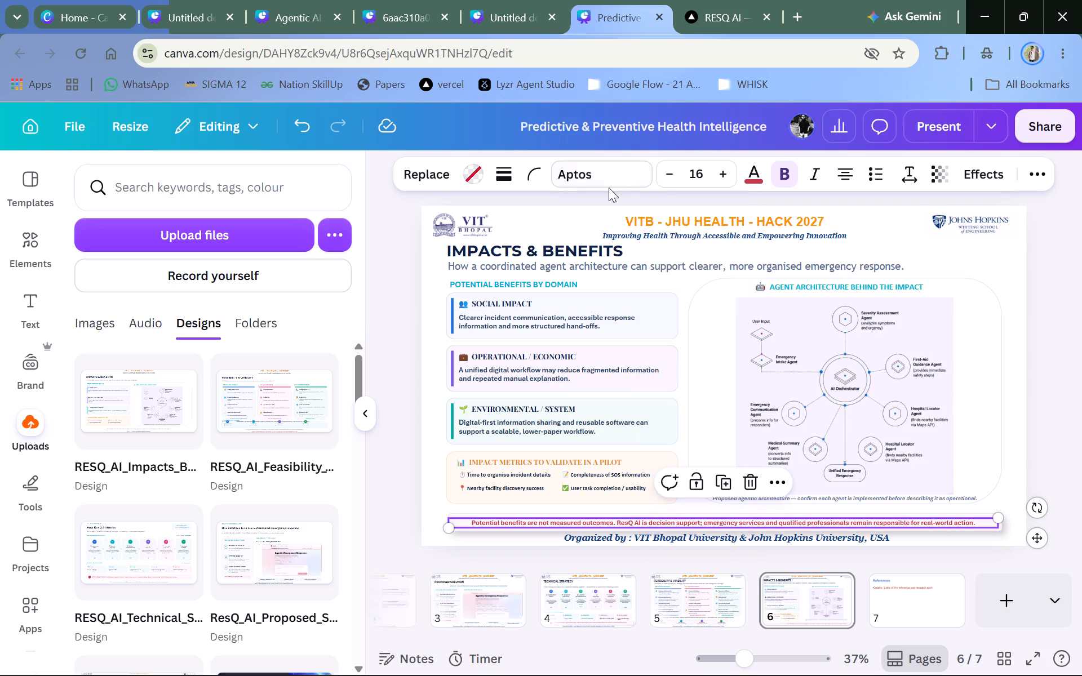
{"action": "left_click", "coordinate": [392, 324]}
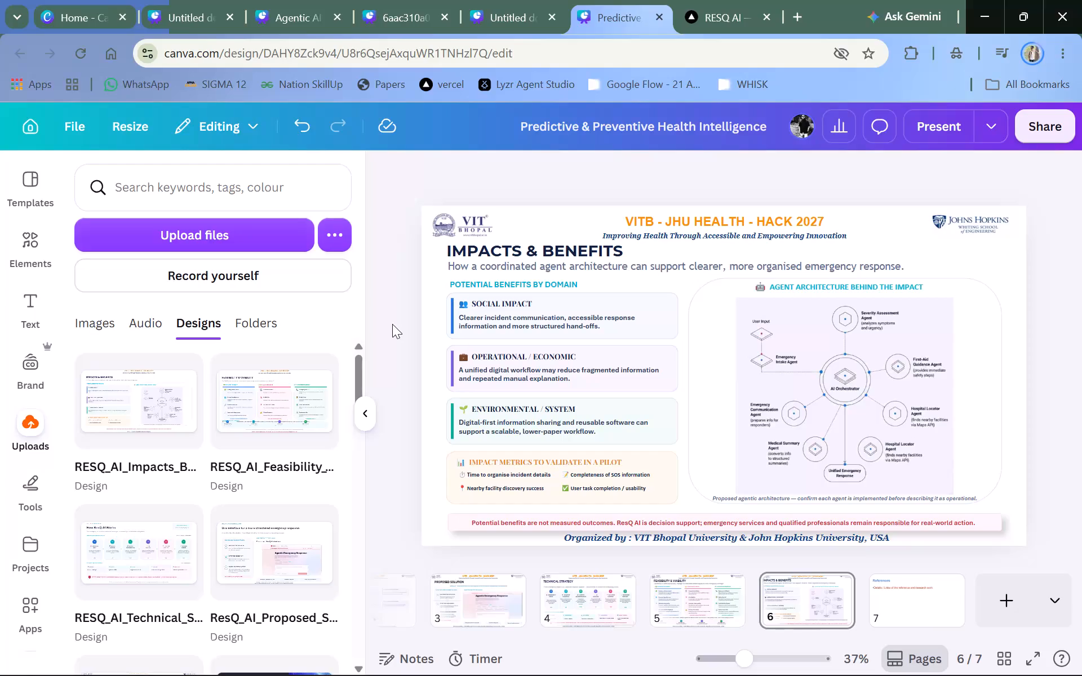
{"action": "key", "text": "F12"}
{"action": "key", "text": "Print"}
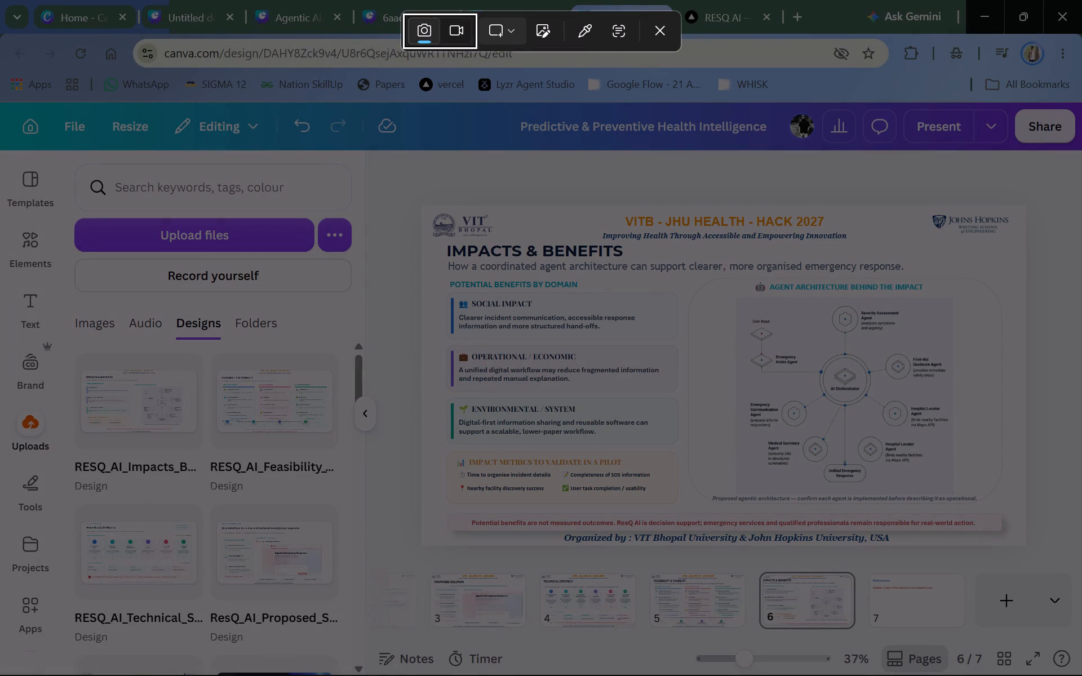